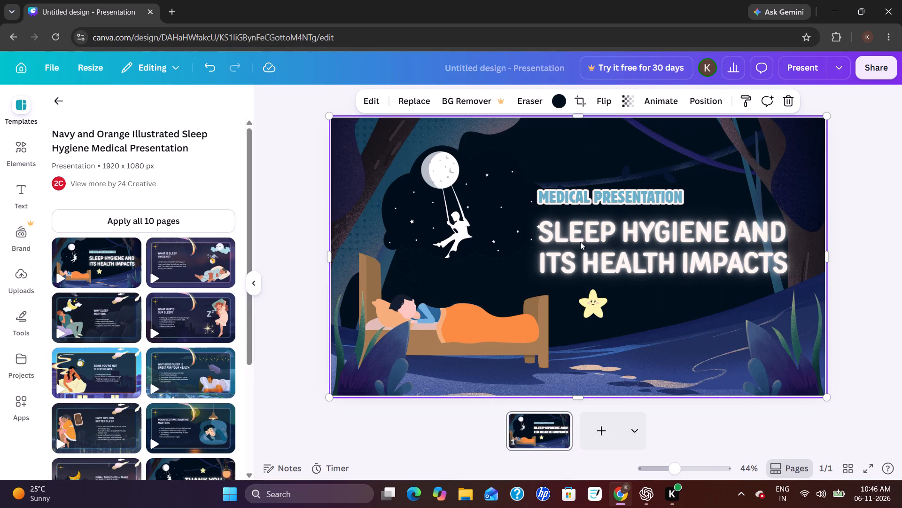
pyautogui.press('BackSpace')
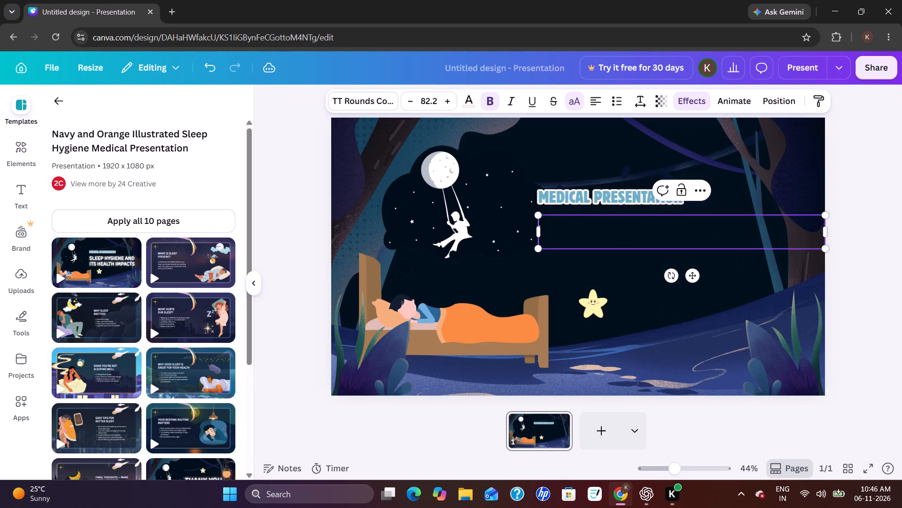
pyautogui.hotkey('ctrl', 'v')
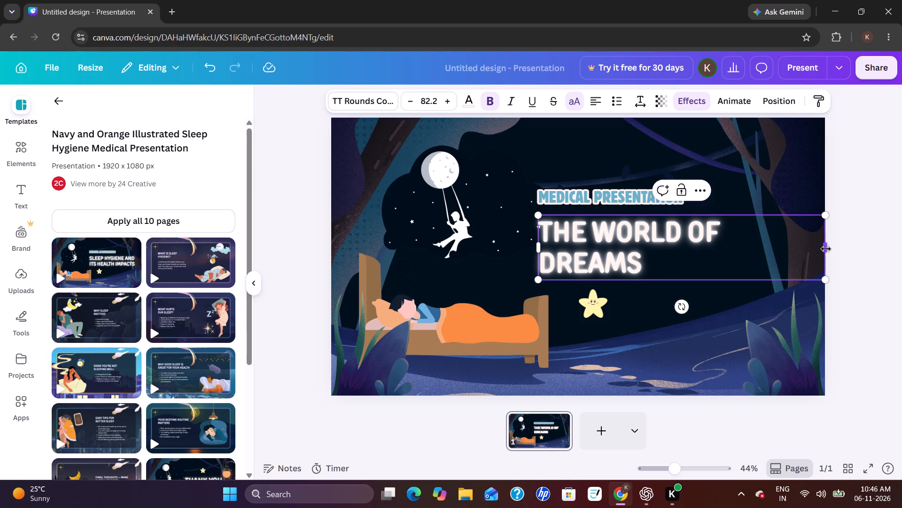
pyautogui.moveTo(826, 249); pyautogui.dragTo(731, 270)
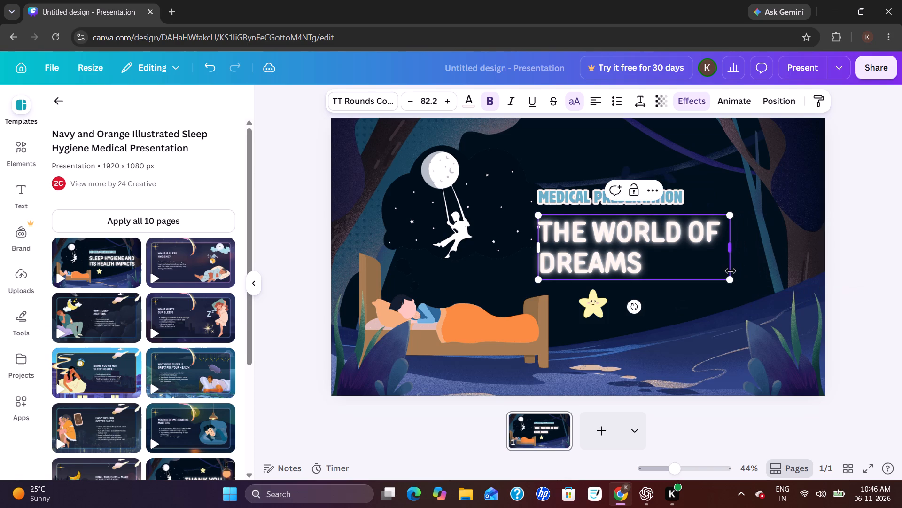
pyautogui.click(773, 247)
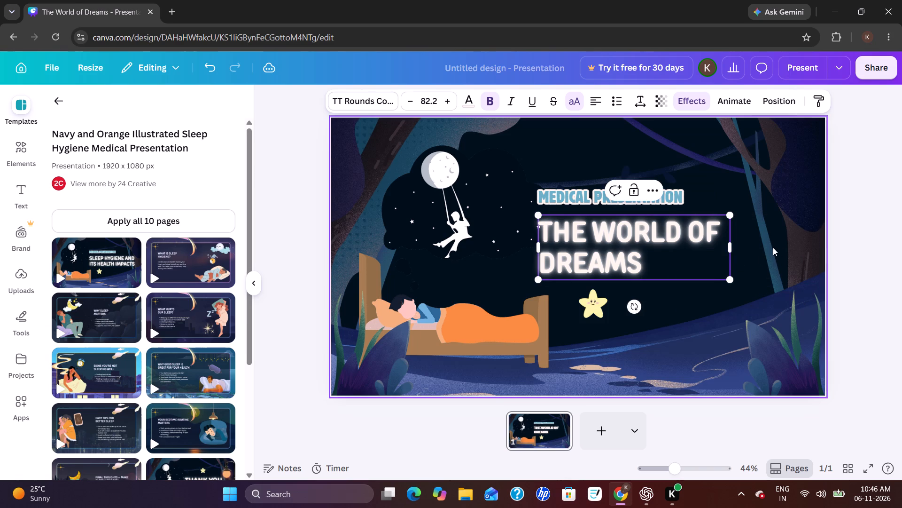
# Change the small label above the cover heading to "Presentation".
pyautogui.doubleClick(611, 196)
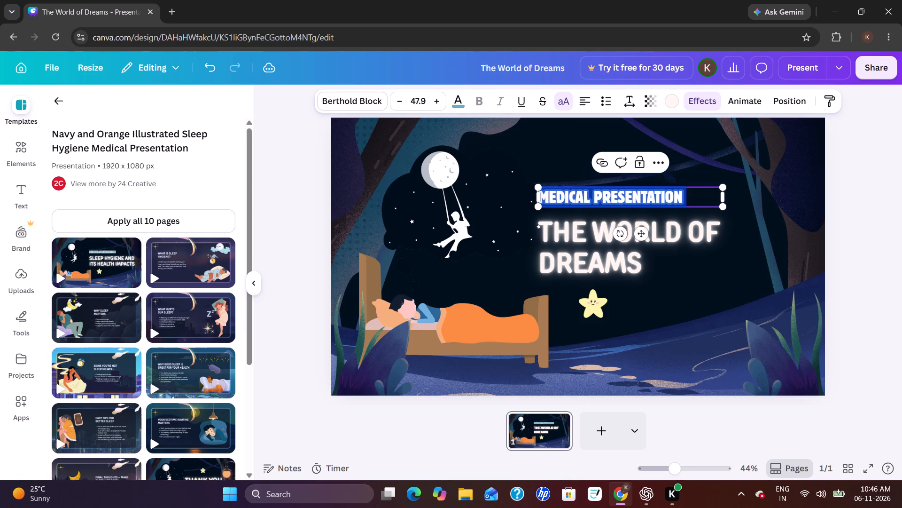
pyautogui.press('BackSpace')
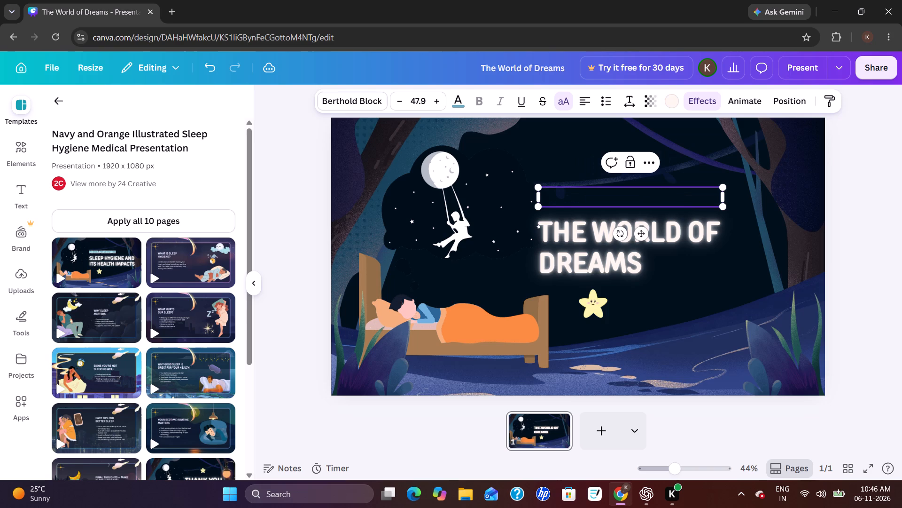
pyautogui.write('presentation')
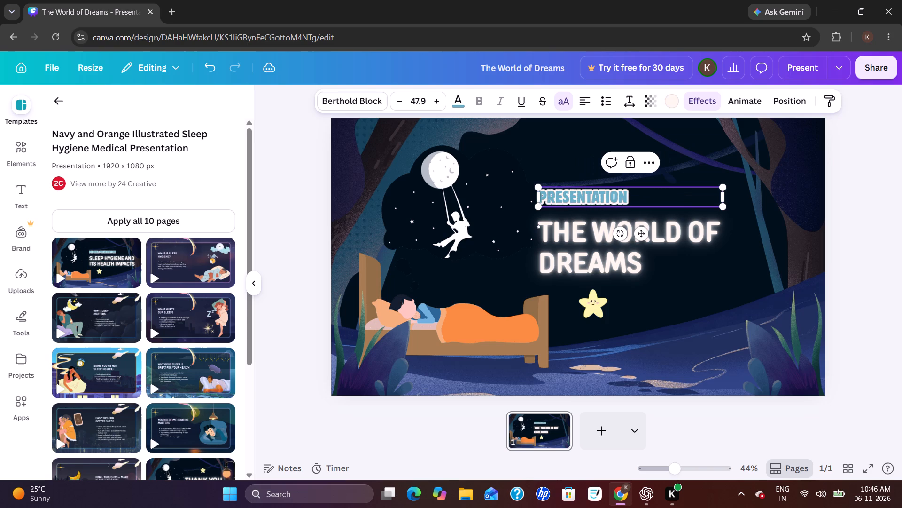
pyautogui.click(758, 173)
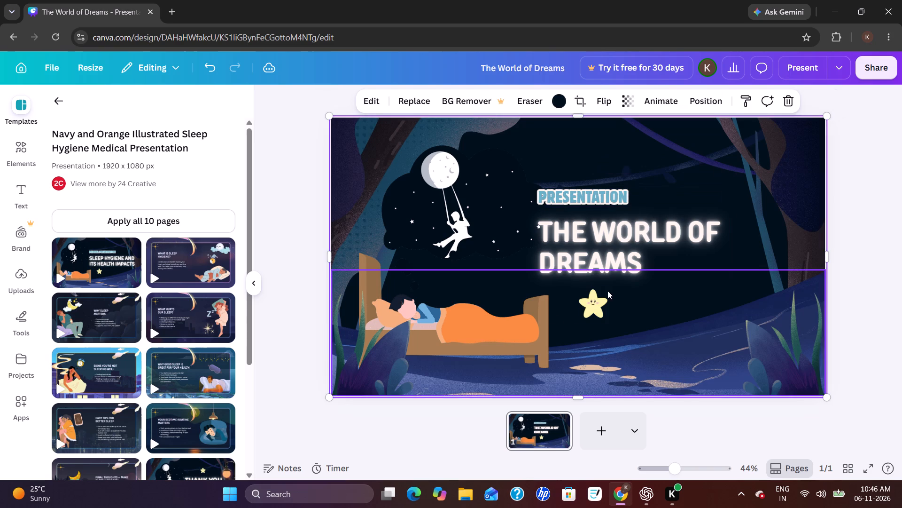
# Enlarge the sleeping-child and moon illustration proportionally until it reaches the slide's bottom edge.
pyautogui.click(525, 325)
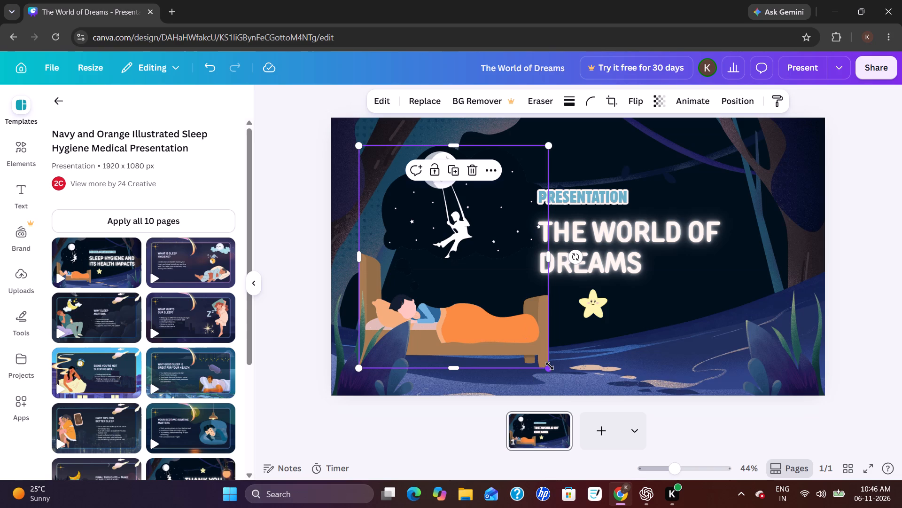
pyautogui.moveTo(550, 366); pyautogui.dragTo(568, 391)
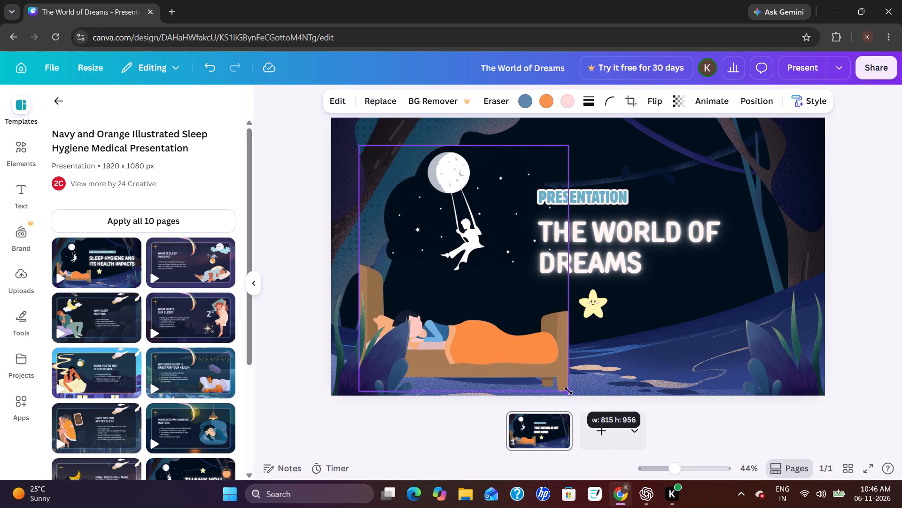
pyautogui.moveTo(568, 391); pyautogui.dragTo(574, 397)
# Enlarge the smiling star to about twice its size and place it below the heading, just beyond the foot of the bed.
pyautogui.click(591, 303)
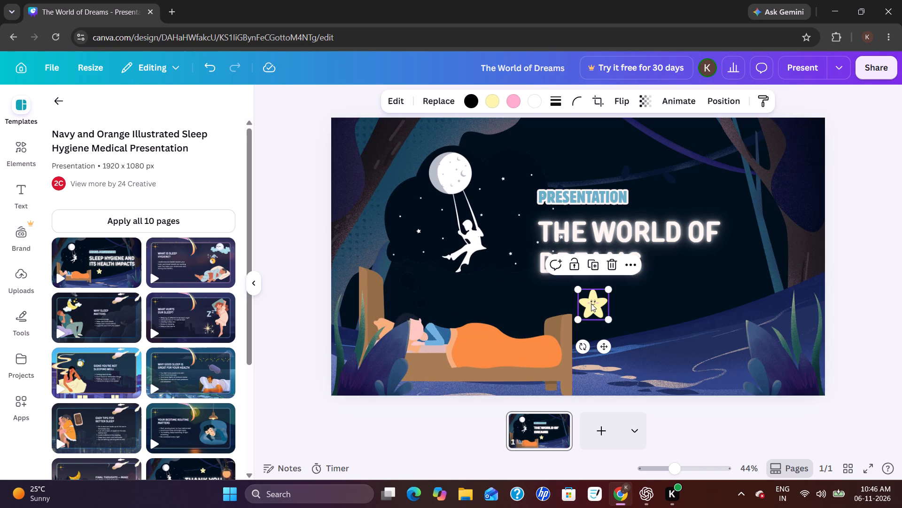
pyautogui.moveTo(611, 315); pyautogui.dragTo(640, 342)
pyautogui.moveTo(609, 326); pyautogui.dragTo(651, 326)
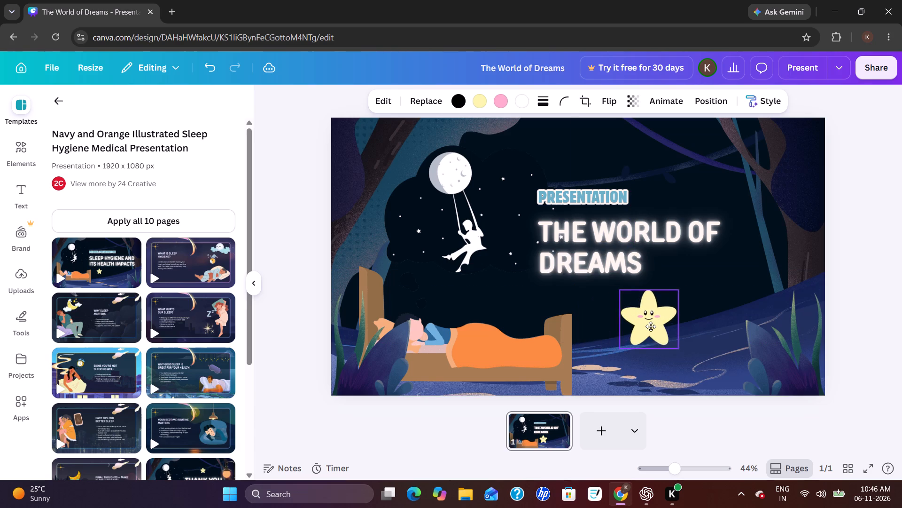
pyautogui.moveTo(651, 326); pyautogui.dragTo(624, 324)
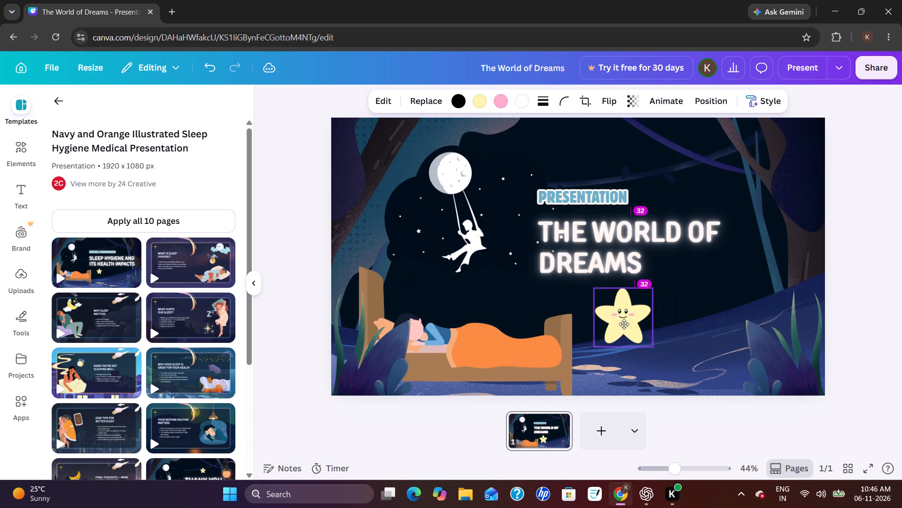
pyautogui.moveTo(624, 324); pyautogui.dragTo(621, 323)
# Enlarge the bed and moon illustration further upward so its top comes close to the slide's top edge.
pyautogui.click(447, 216)
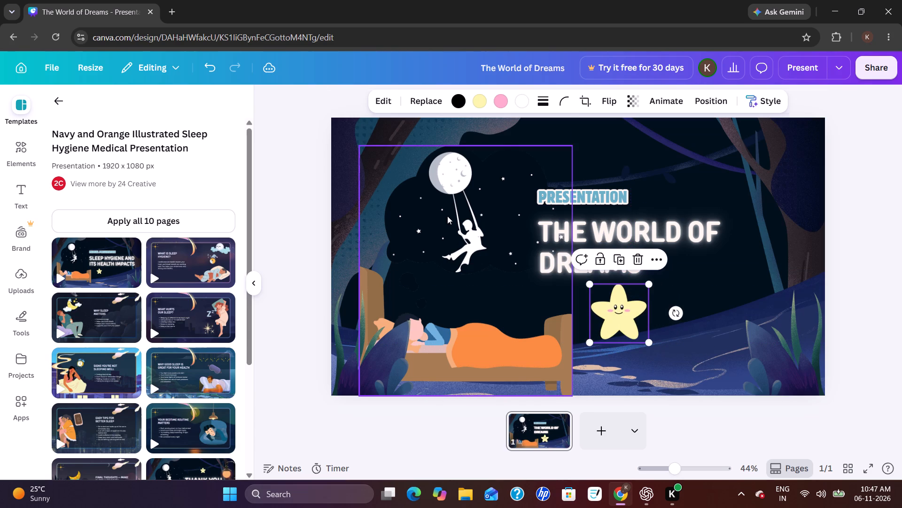
pyautogui.moveTo(573, 145); pyautogui.dragTo(578, 131)
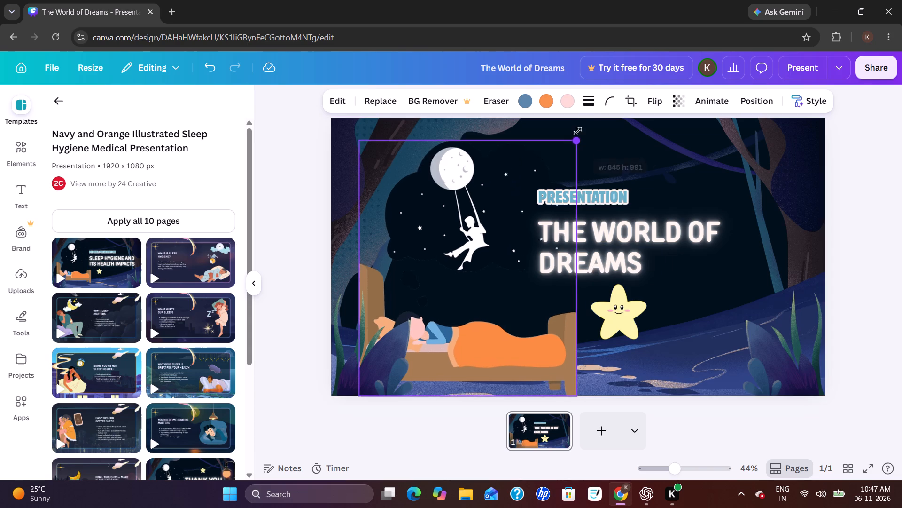
pyautogui.moveTo(578, 131); pyautogui.dragTo(594, 117)
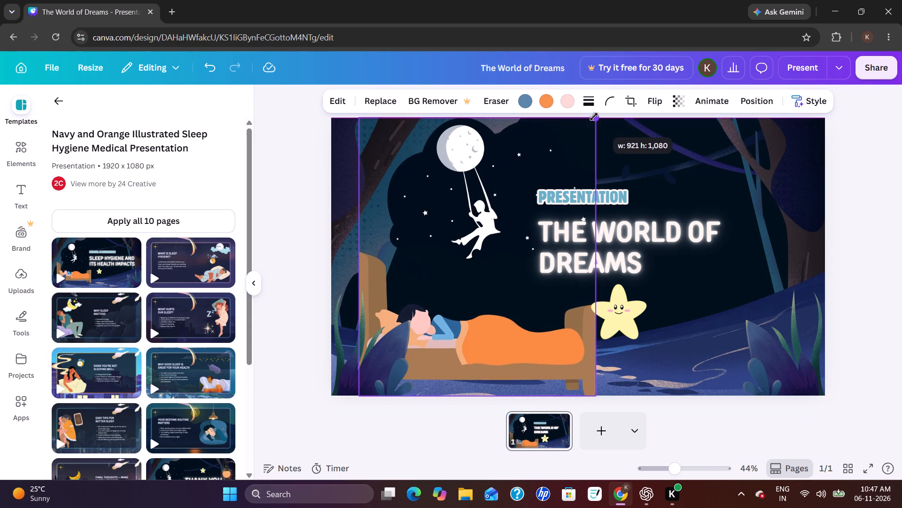
pyautogui.moveTo(594, 117); pyautogui.dragTo(582, 123)
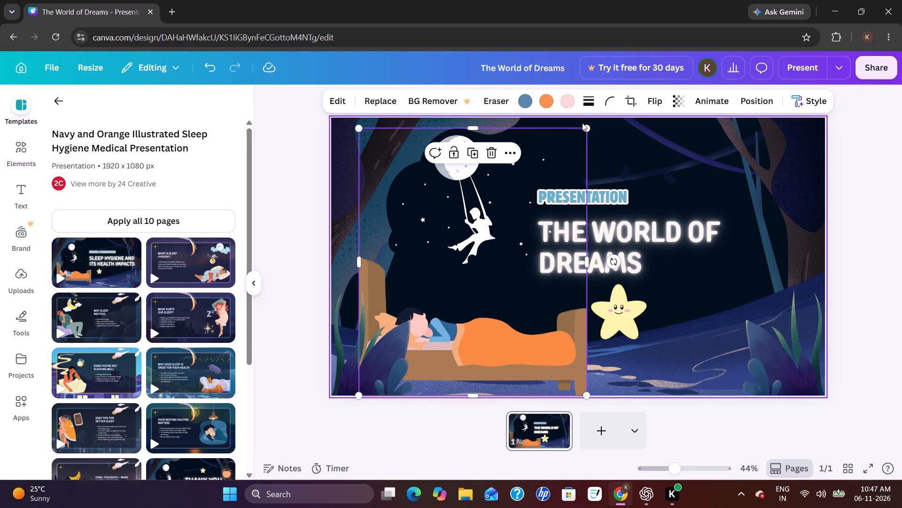
pyautogui.click(295, 218)
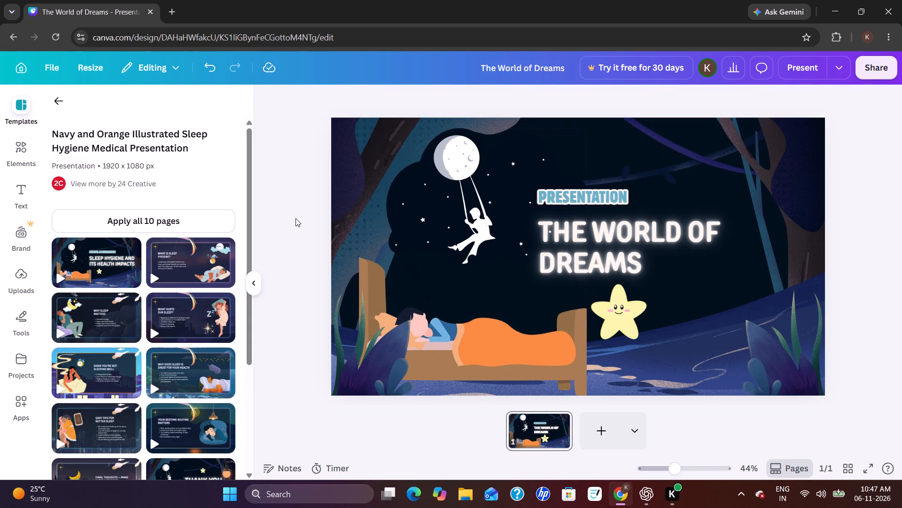
# Increase the font size of "The World of Dreams" heading to 92.2.
pyautogui.click(607, 237)
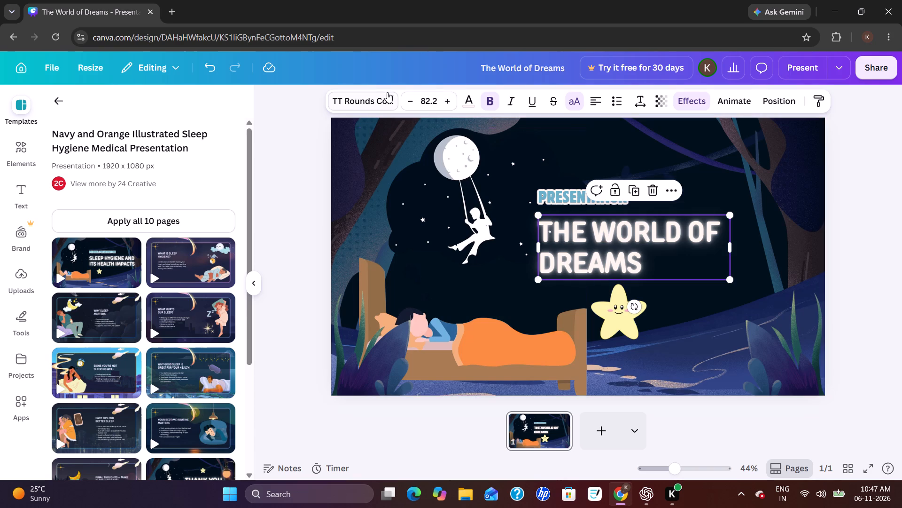
pyautogui.click(449, 101)
pyautogui.tripleClick(449, 101)
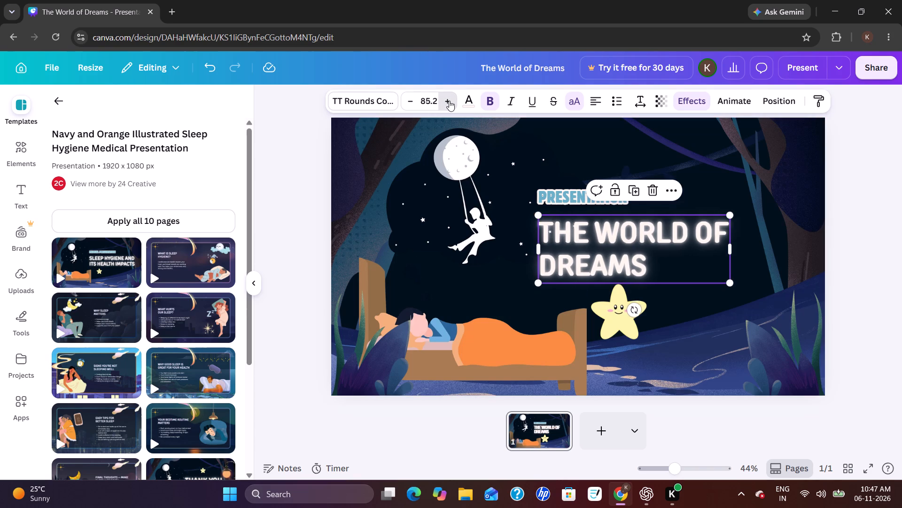
pyautogui.tripleClick(449, 101)
pyautogui.click(449, 101)
pyautogui.tripleClick(449, 101)
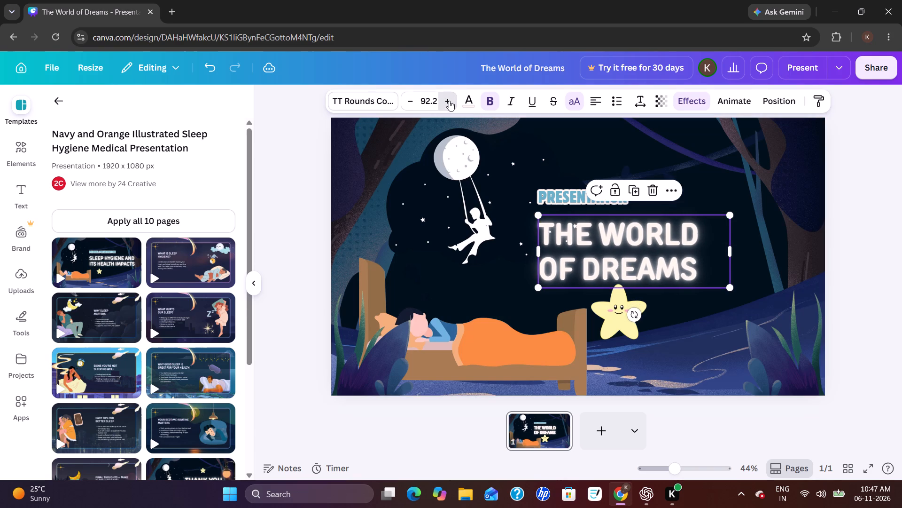
# Increase the "The World of Dreams" heading font size to 94.2 and widen its box so "The World of" fits on one line.
pyautogui.click(449, 101)
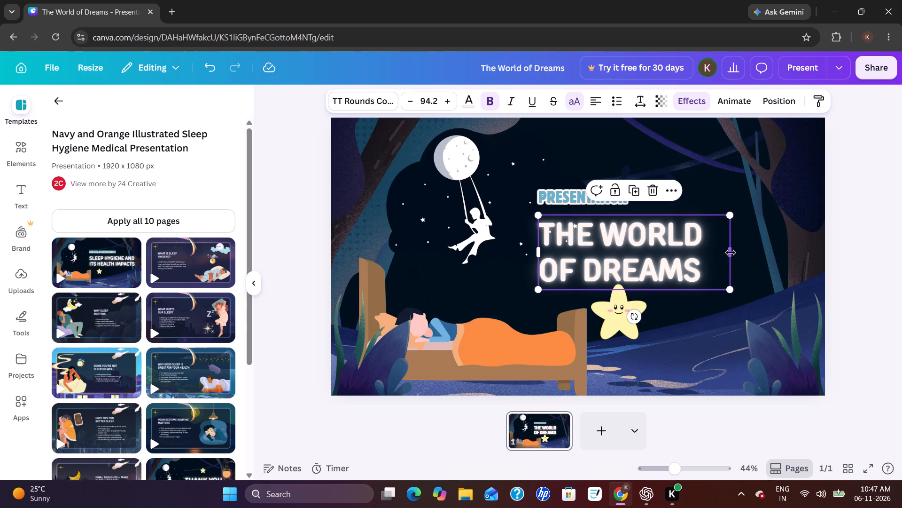
pyautogui.moveTo(731, 253); pyautogui.dragTo(751, 241)
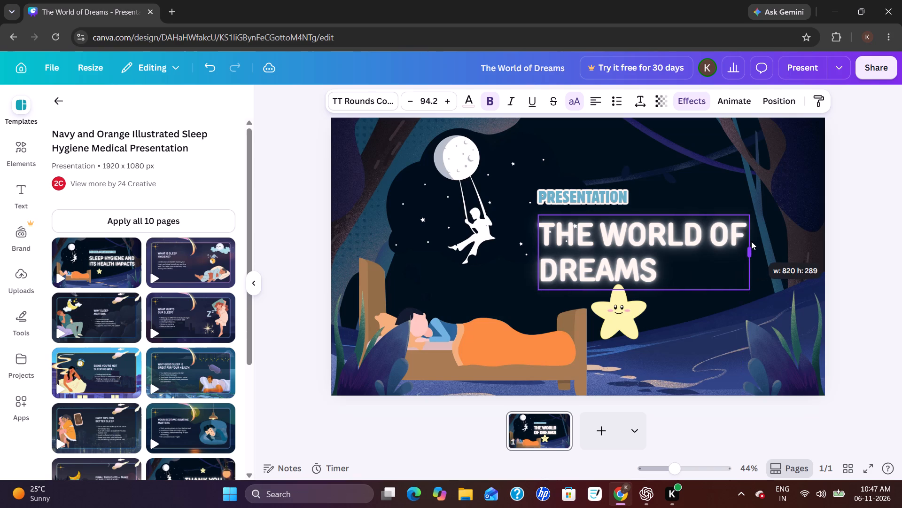
pyautogui.moveTo(751, 241); pyautogui.dragTo(752, 241)
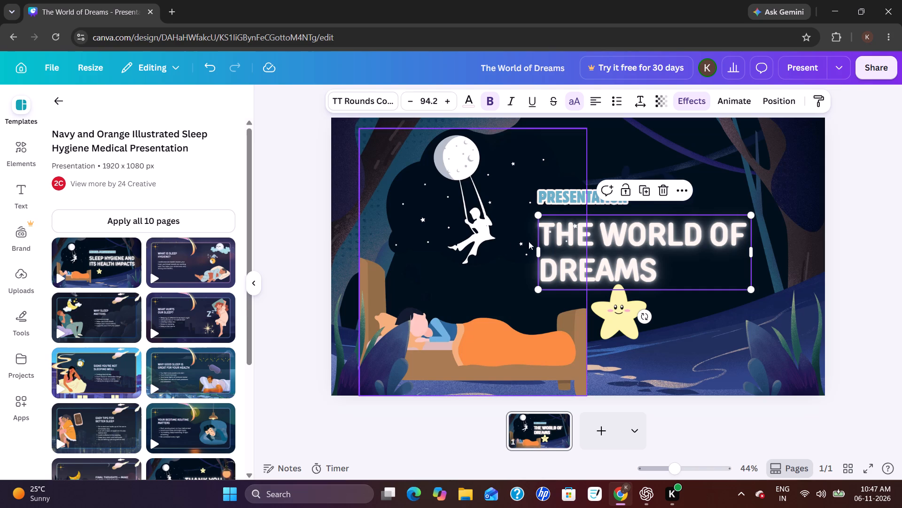
# Extend the small "Presentation" line above the heading to read "Presentation on", with extra space between the two words.
pyautogui.doubleClick(583, 199)
pyautogui.click(649, 197)
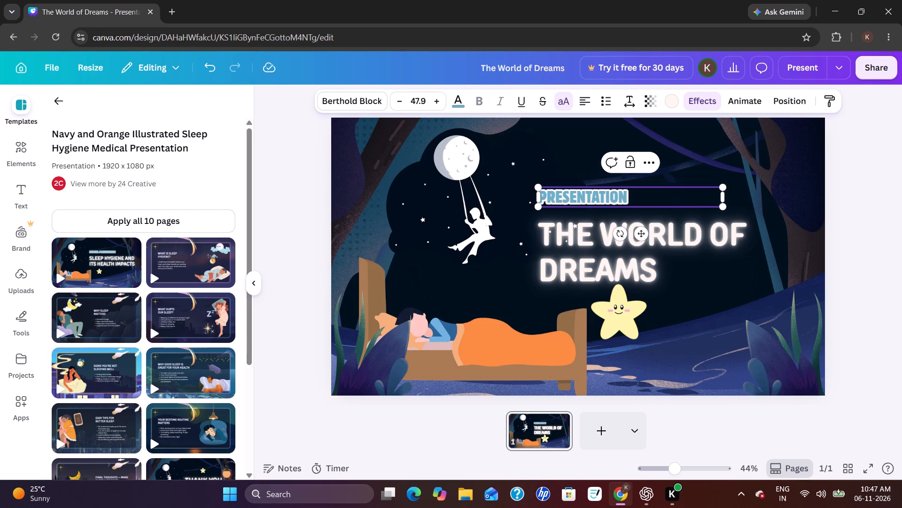
pyautogui.press('space')
pyautogui.write('on')
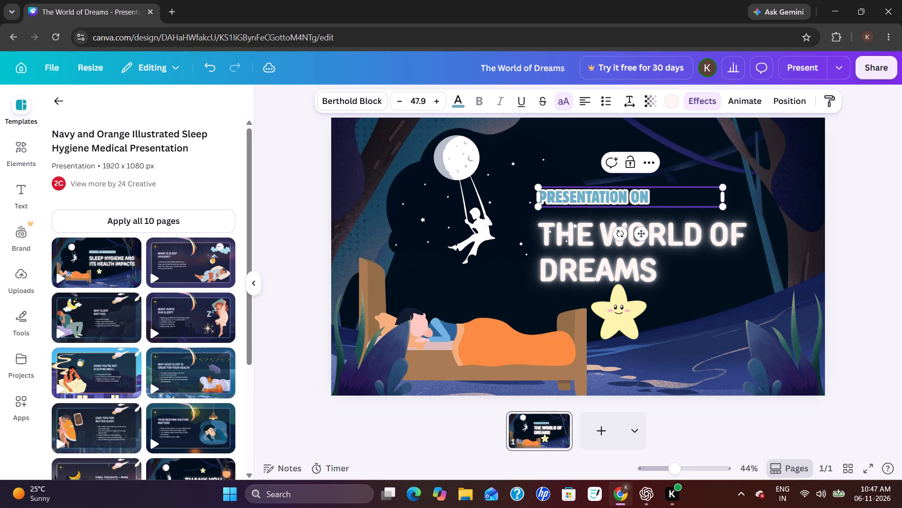
pyautogui.click(632, 194)
pyautogui.press('space')
pyautogui.click(856, 184)
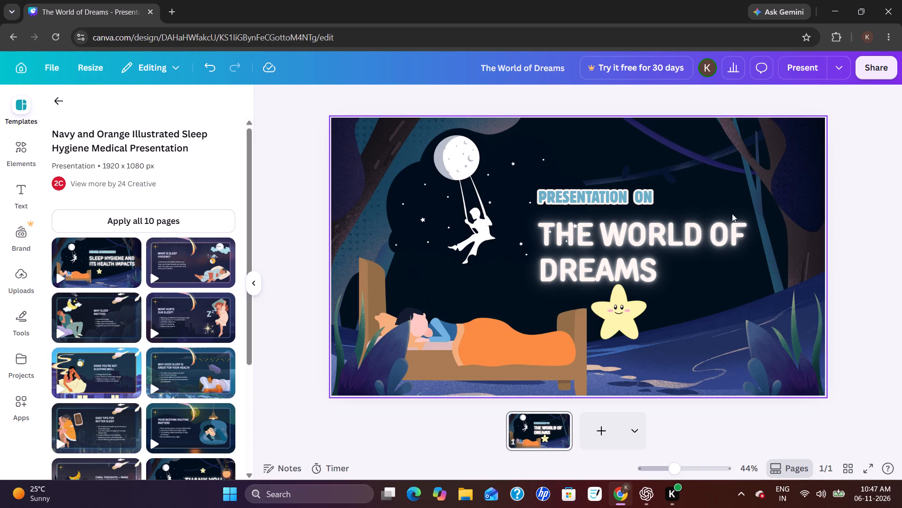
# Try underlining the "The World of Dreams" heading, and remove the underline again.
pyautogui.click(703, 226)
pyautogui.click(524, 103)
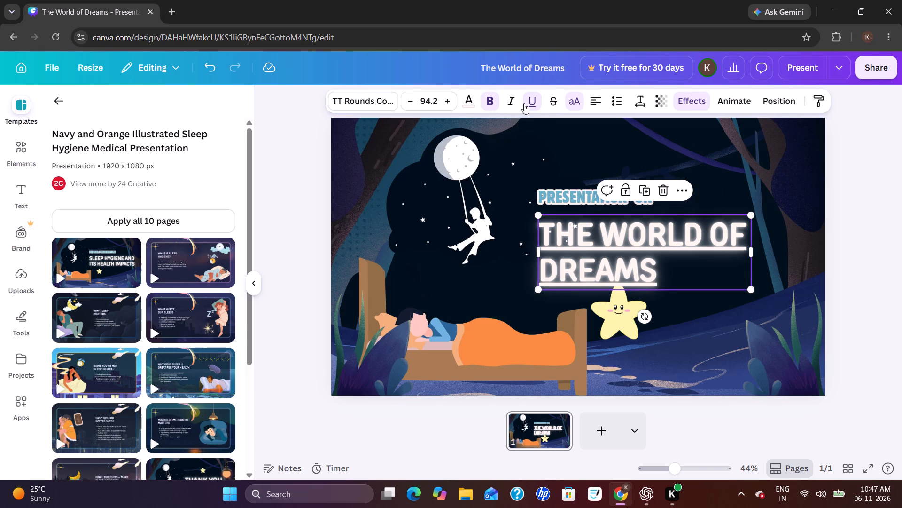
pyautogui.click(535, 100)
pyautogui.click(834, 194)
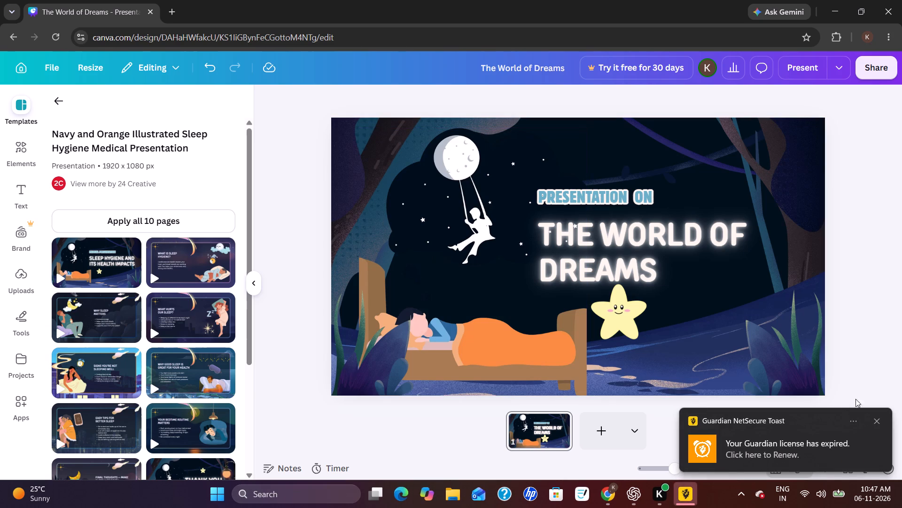
# Dismiss the Guardian NetSecure notification.
pyautogui.click(879, 421)
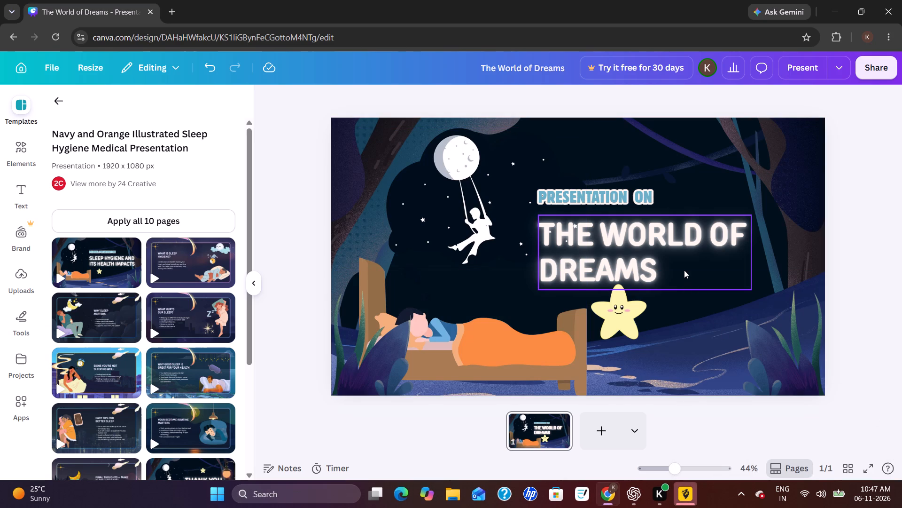
# Shrink the smiling star to about 158 by 157 and move it slightly down, clear of the heading.
pyautogui.click(610, 308)
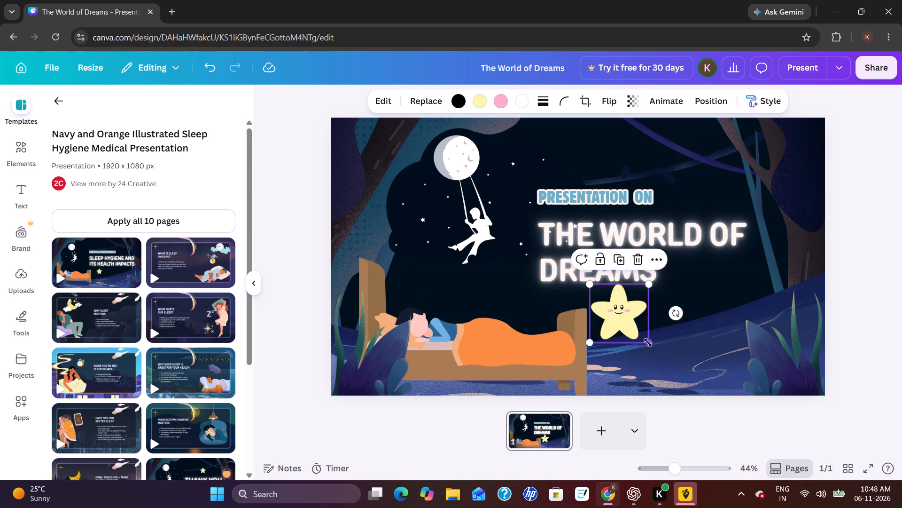
pyautogui.moveTo(648, 342); pyautogui.dragTo(624, 326)
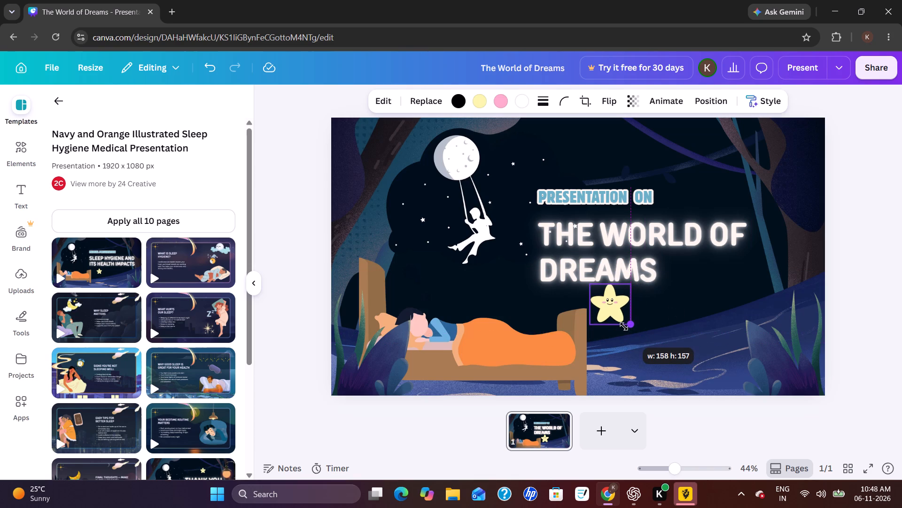
pyautogui.moveTo(624, 326); pyautogui.dragTo(624, 325)
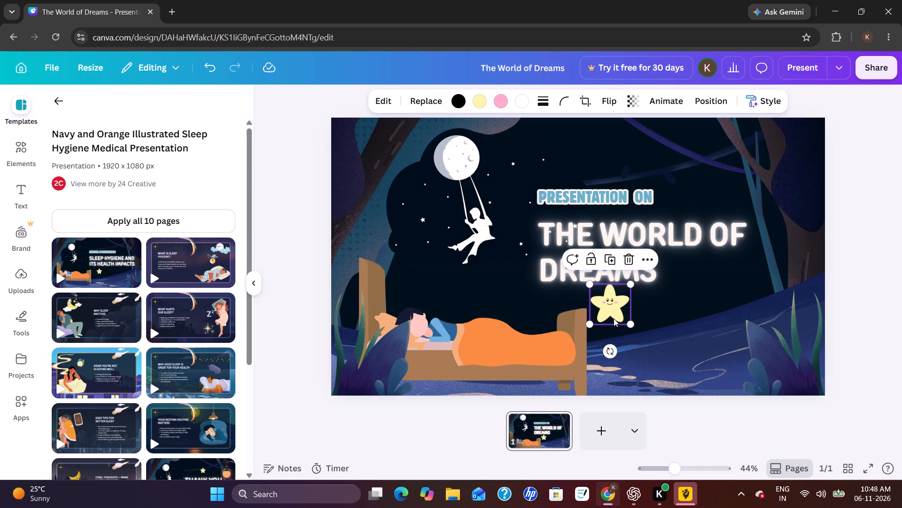
pyautogui.moveTo(615, 307); pyautogui.dragTo(619, 319)
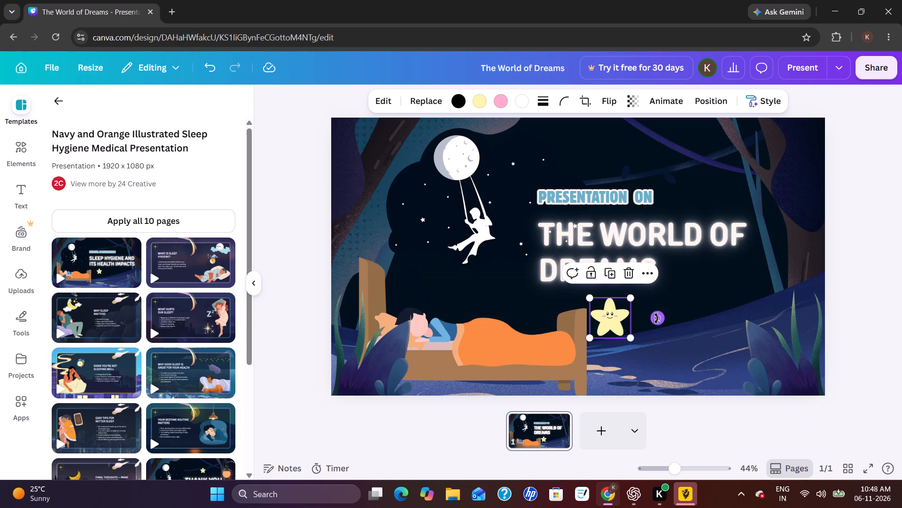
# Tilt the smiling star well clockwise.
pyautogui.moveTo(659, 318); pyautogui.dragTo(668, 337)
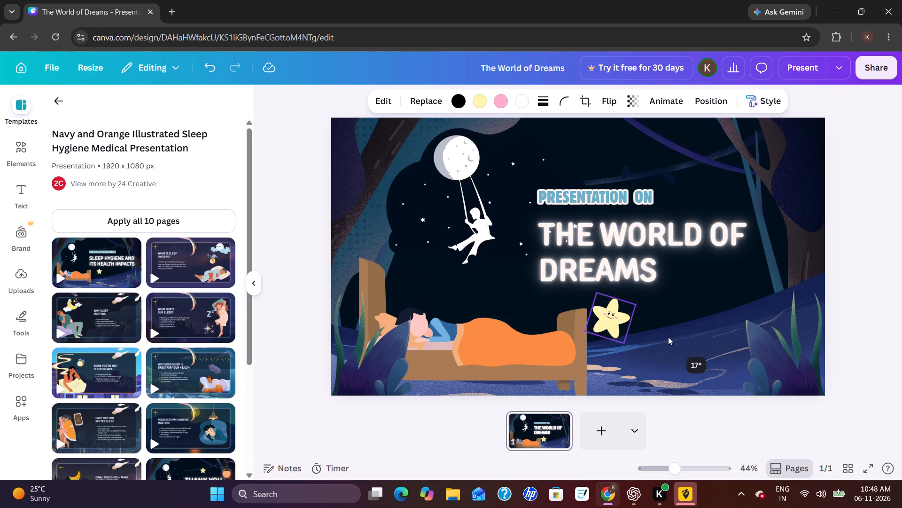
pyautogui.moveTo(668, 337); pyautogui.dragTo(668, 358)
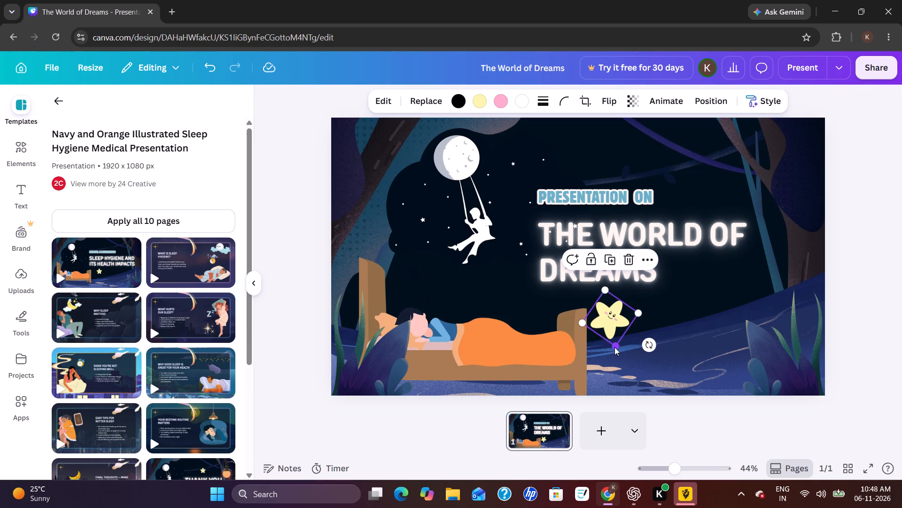
# Enlarge the smiling star slightly and move it a little farther from the bed, below the heading.
pyautogui.moveTo(614, 347); pyautogui.dragTo(622, 354)
pyautogui.moveTo(613, 334); pyautogui.dragTo(627, 324)
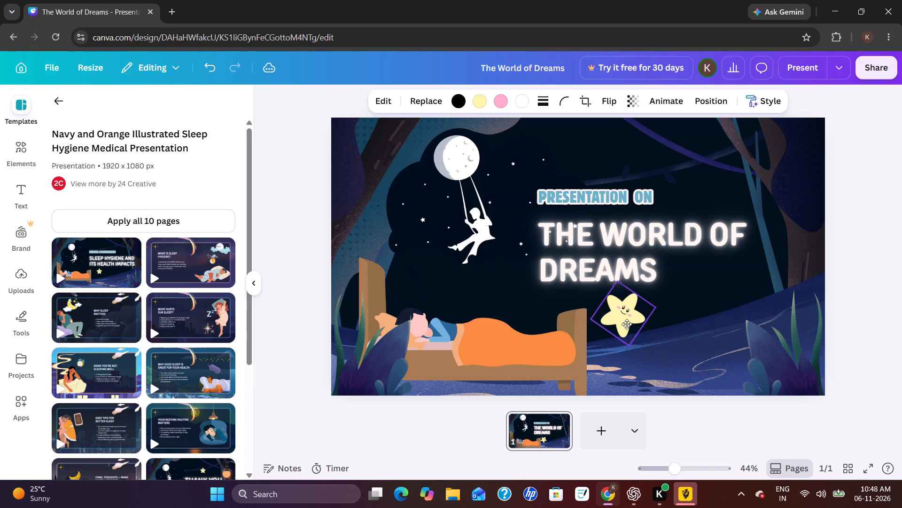
pyautogui.moveTo(627, 324); pyautogui.dragTo(625, 333)
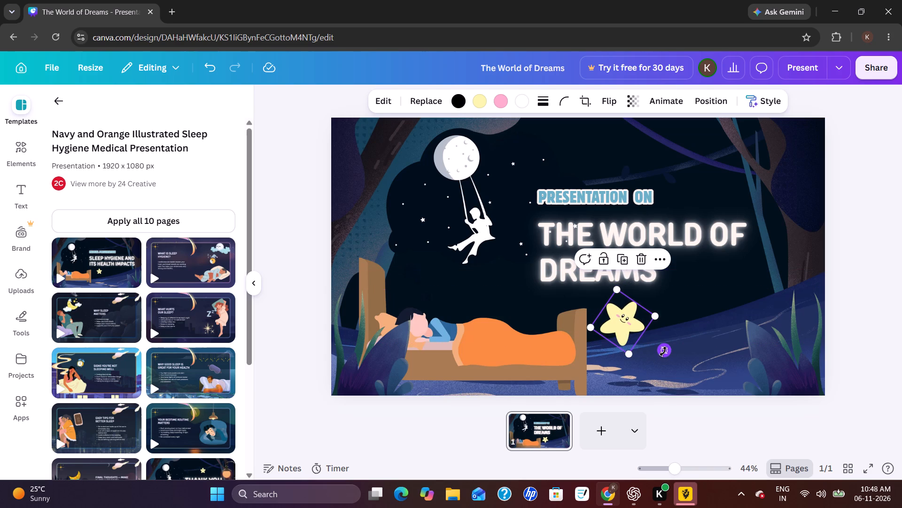
# Tilt the smiling star slightly counterclockwise and place it close beside the foot of the bed.
pyautogui.moveTo(663, 351); pyautogui.dragTo(676, 316)
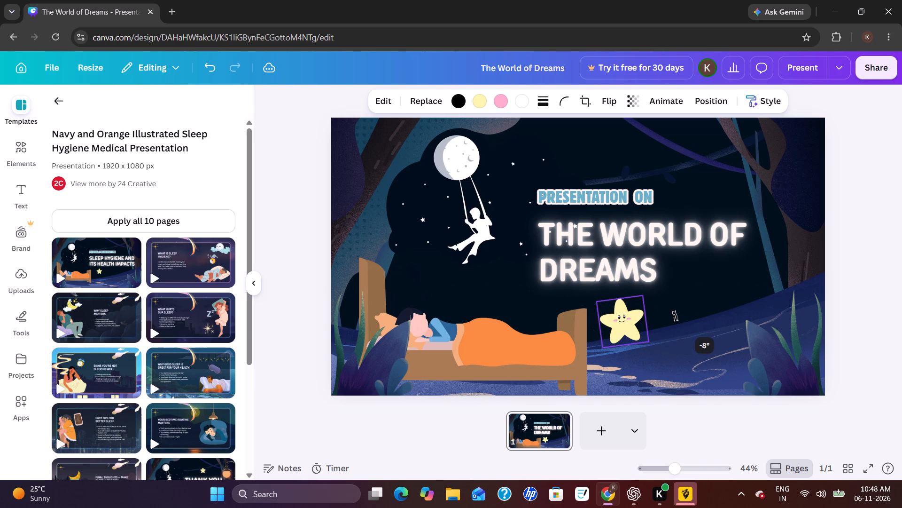
pyautogui.moveTo(676, 316); pyautogui.dragTo(675, 317)
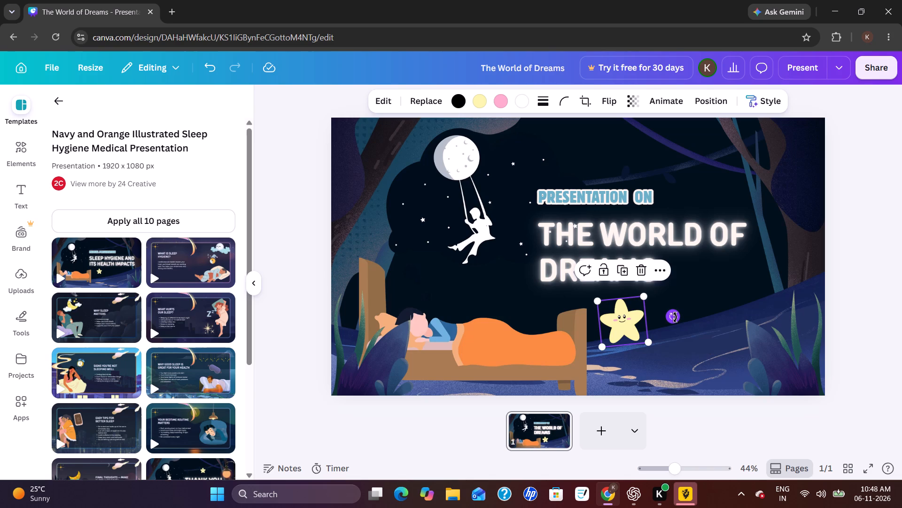
pyautogui.click(854, 261)
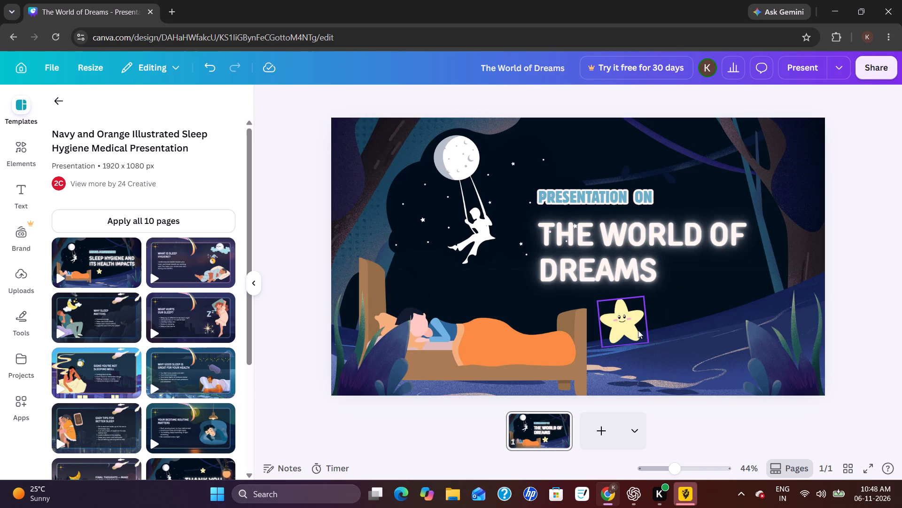
pyautogui.moveTo(631, 328); pyautogui.dragTo(621, 332)
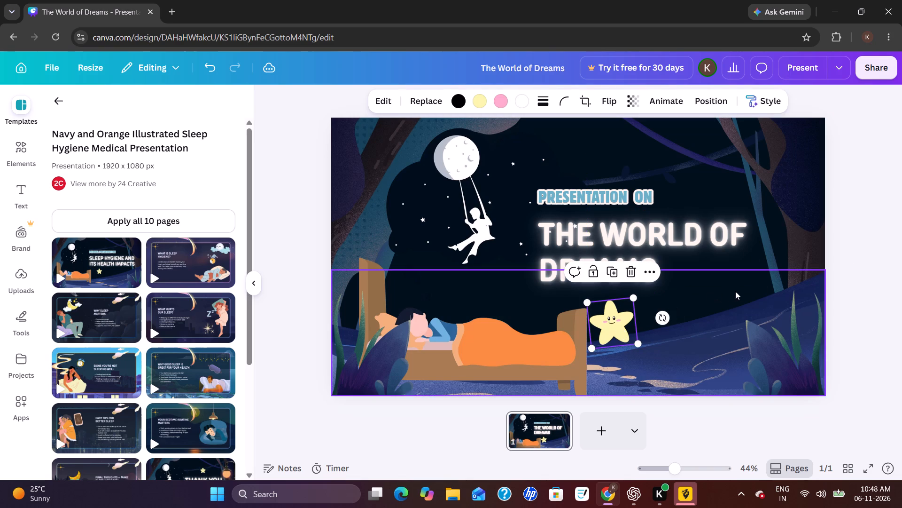
pyautogui.click(848, 247)
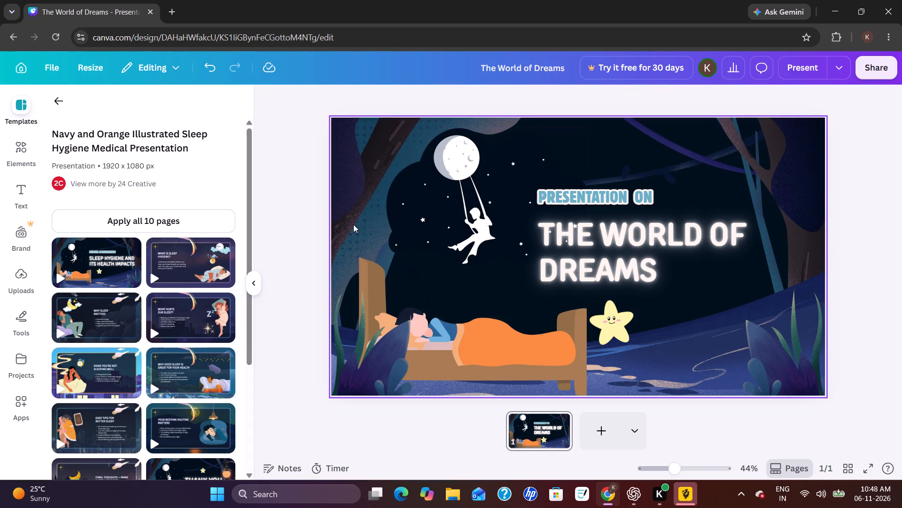
# Add the template's "What is Sleep Hygiene?" layout as a new page after the title slide.
pyautogui.click(194, 259)
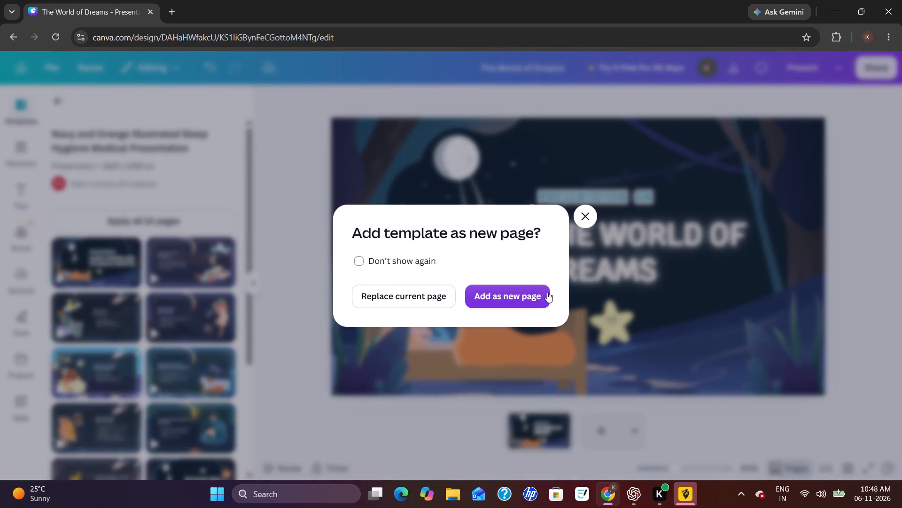
pyautogui.click(541, 294)
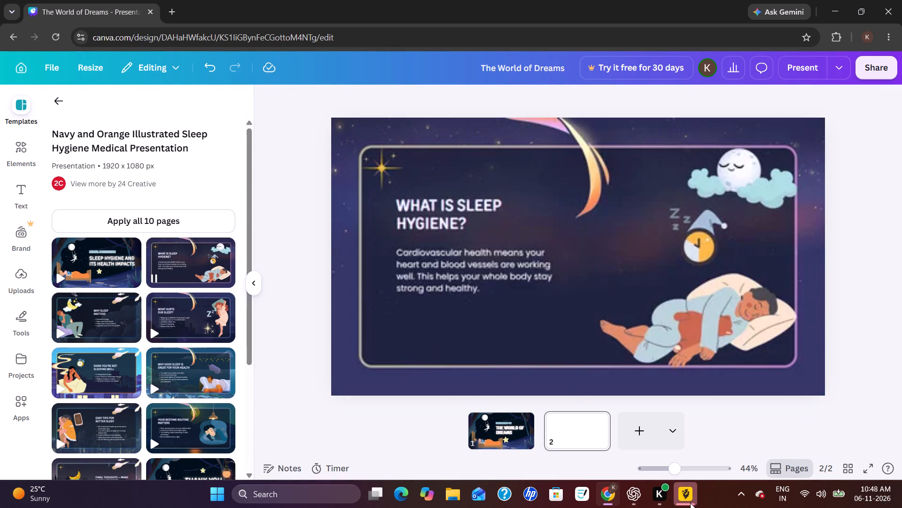
pyautogui.click(630, 492)
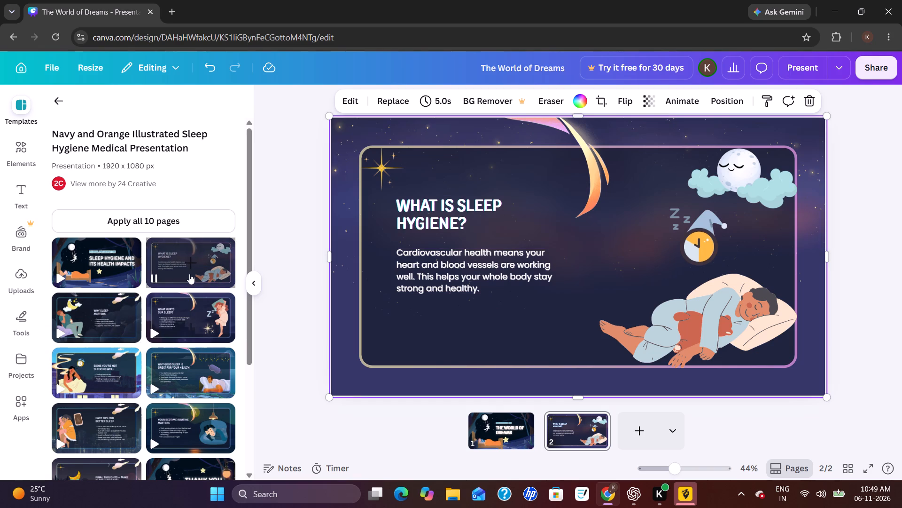
# Replace page 2's "What is Sleep Hygiene?" heading with the copied "Exploring the Mystery of Dreams and Imagination".
pyautogui.click(504, 424)
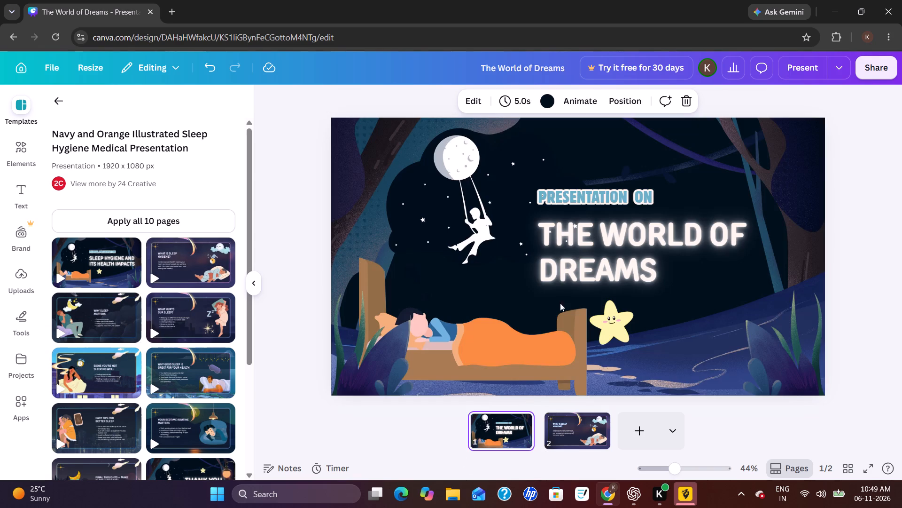
pyautogui.click(567, 423)
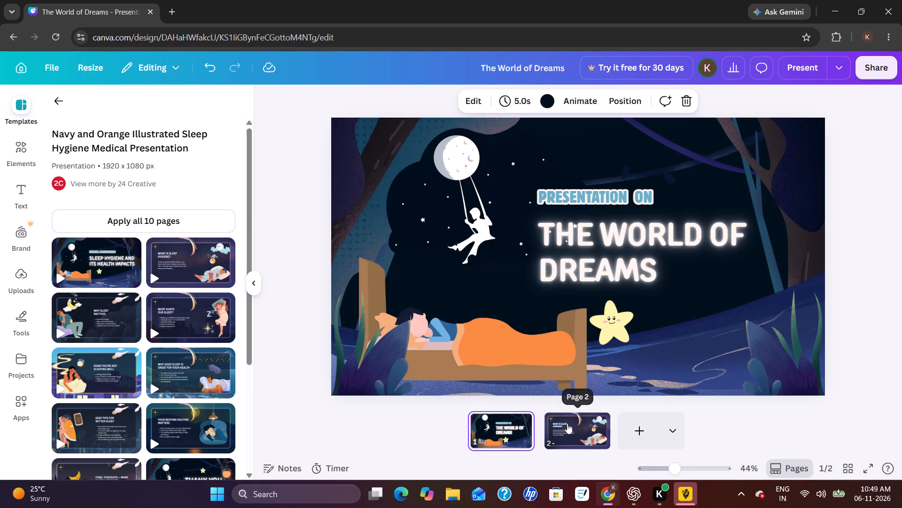
pyautogui.doubleClick(441, 213)
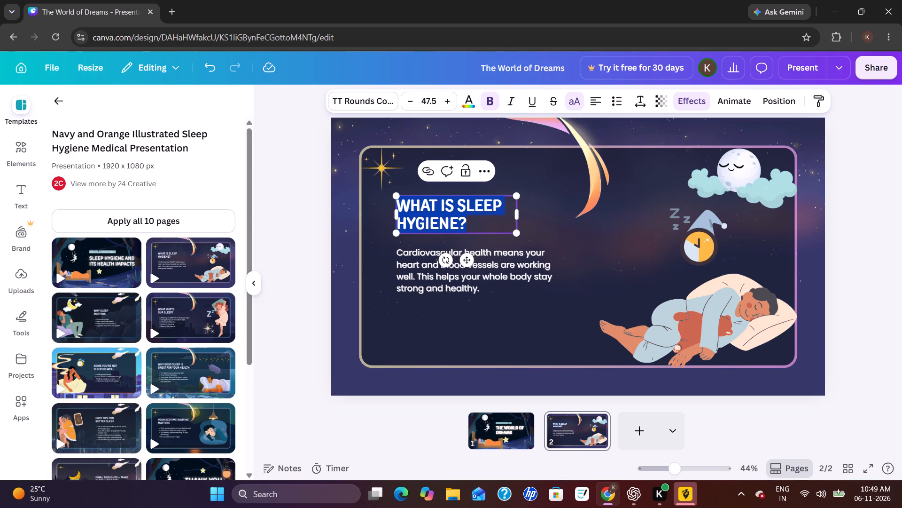
pyautogui.press('BackSpace')
pyautogui.hotkey('ctrl', 'v')
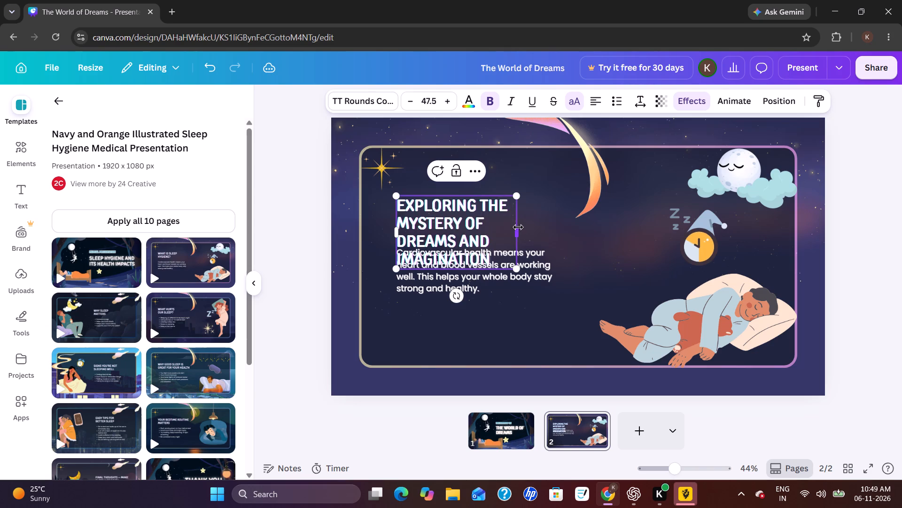
# Widen page 2's heading text box across to the nightcap clock so the heading wraps onto two lines.
pyautogui.moveTo(518, 227); pyautogui.dragTo(602, 227)
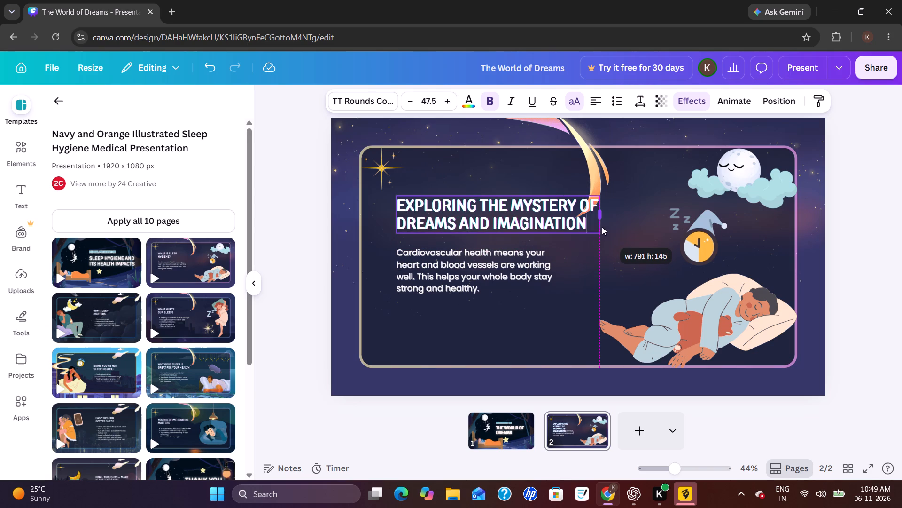
pyautogui.moveTo(602, 227); pyautogui.dragTo(630, 258)
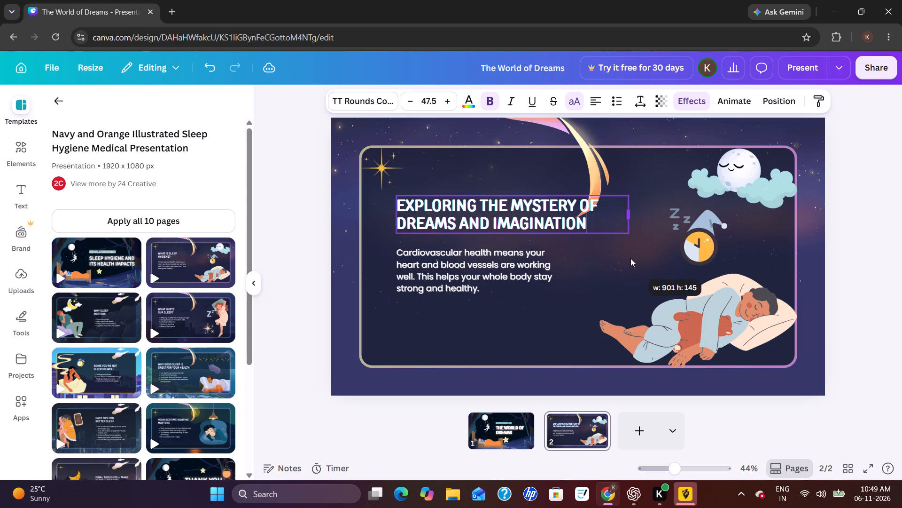
pyautogui.moveTo(630, 258); pyautogui.dragTo(652, 276)
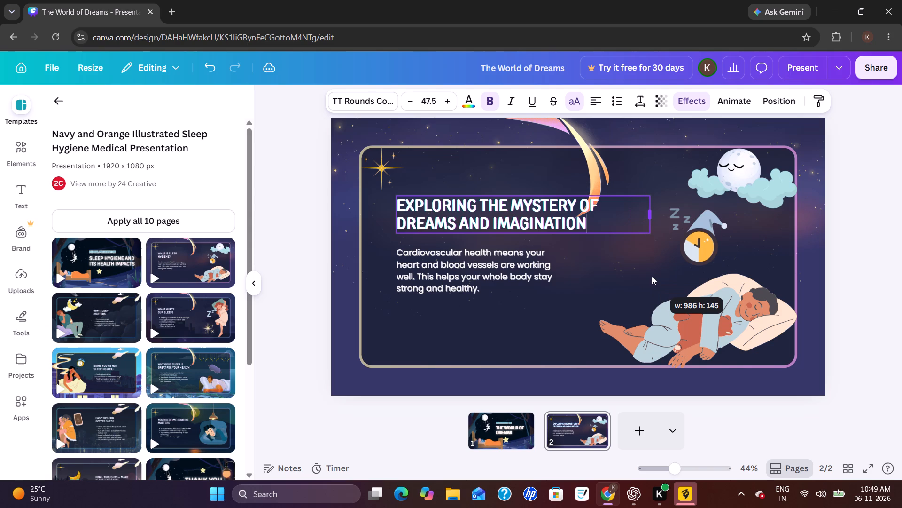
pyautogui.moveTo(652, 276); pyautogui.dragTo(653, 276)
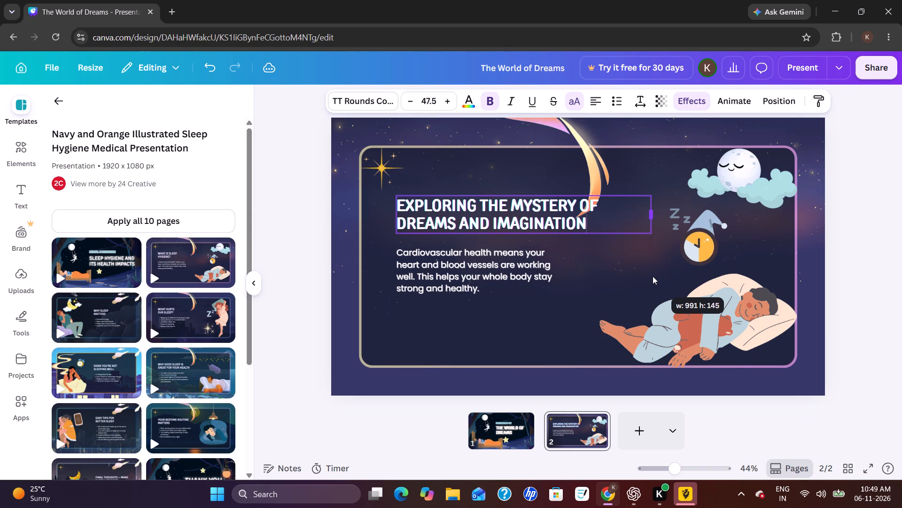
pyautogui.moveTo(653, 276); pyautogui.dragTo(670, 291)
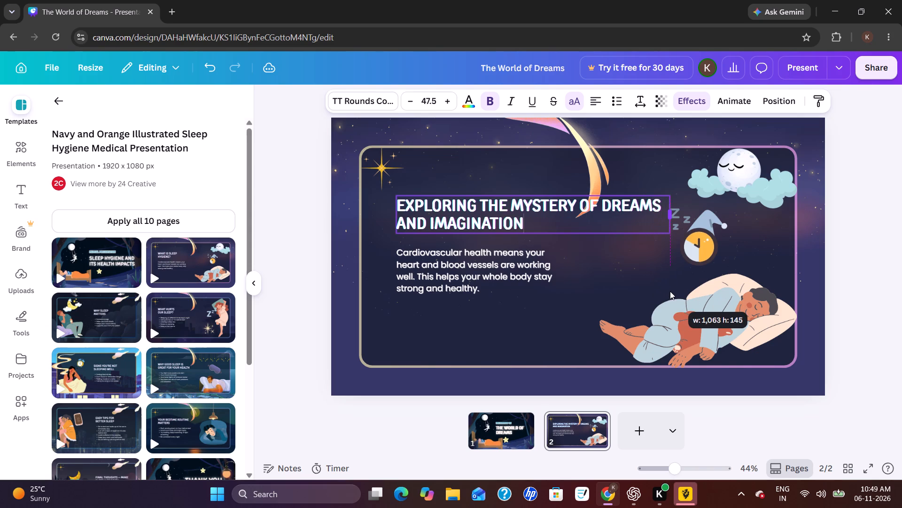
pyautogui.moveTo(670, 291); pyautogui.dragTo(676, 300)
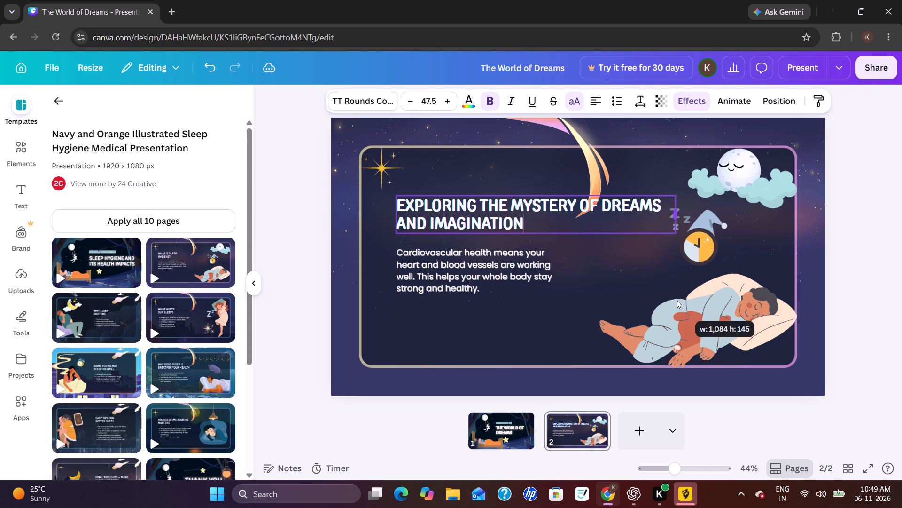
pyautogui.moveTo(676, 300); pyautogui.dragTo(707, 262)
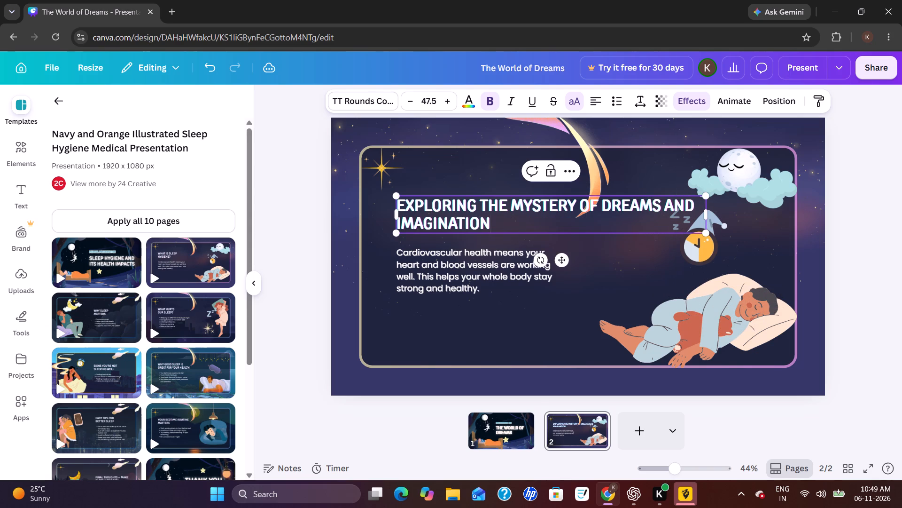
pyautogui.click(626, 272)
# Move the heading down and slightly left, and move the cardiovascular paragraph down below it on page 2.
pyautogui.moveTo(605, 225); pyautogui.dragTo(582, 252)
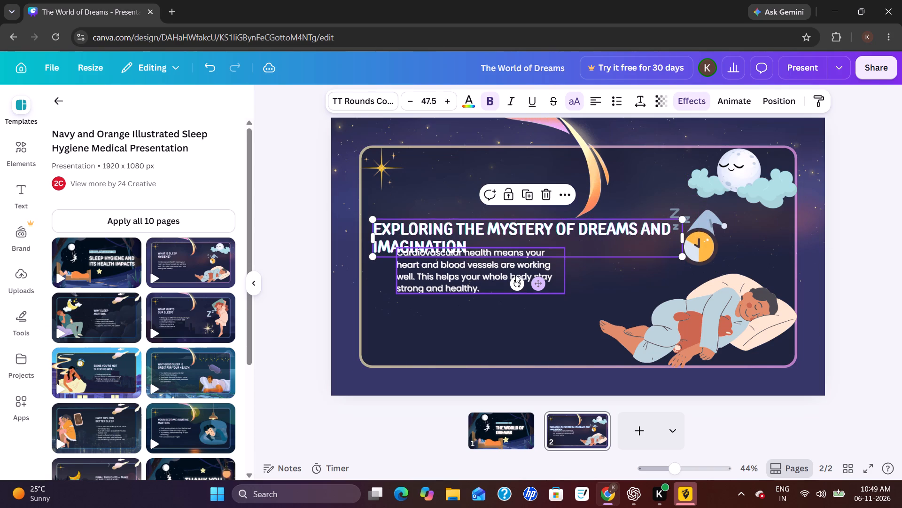
pyautogui.moveTo(490, 282); pyautogui.dragTo(477, 327)
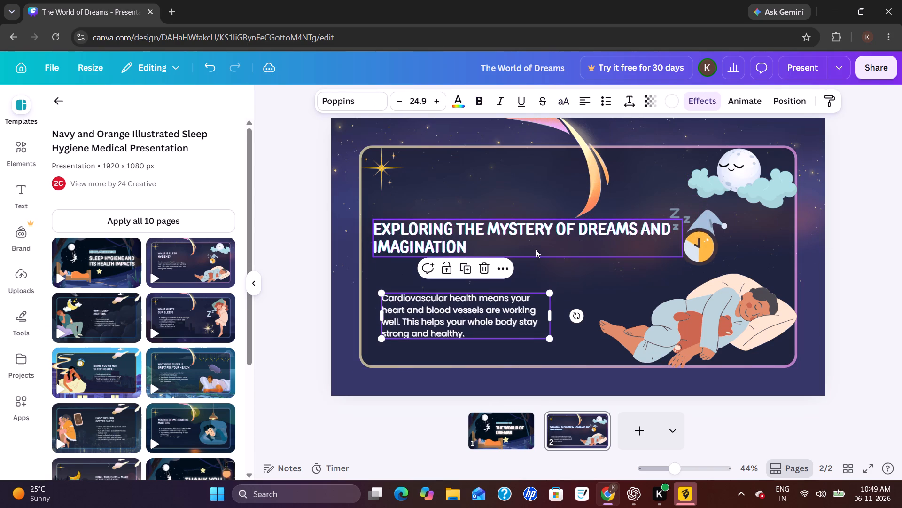
pyautogui.moveTo(536, 249); pyautogui.dragTo(536, 262)
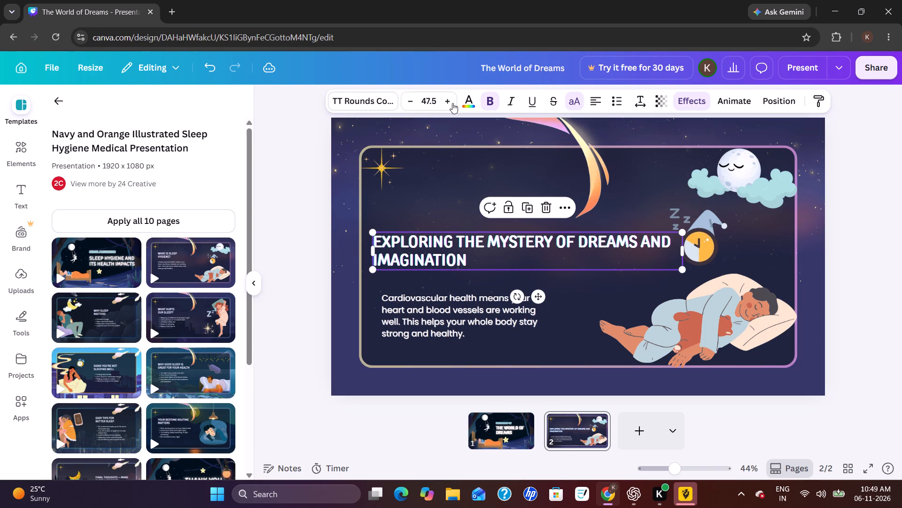
# Change the page 2 heading's font to Canva Student Font.
pyautogui.click(394, 103)
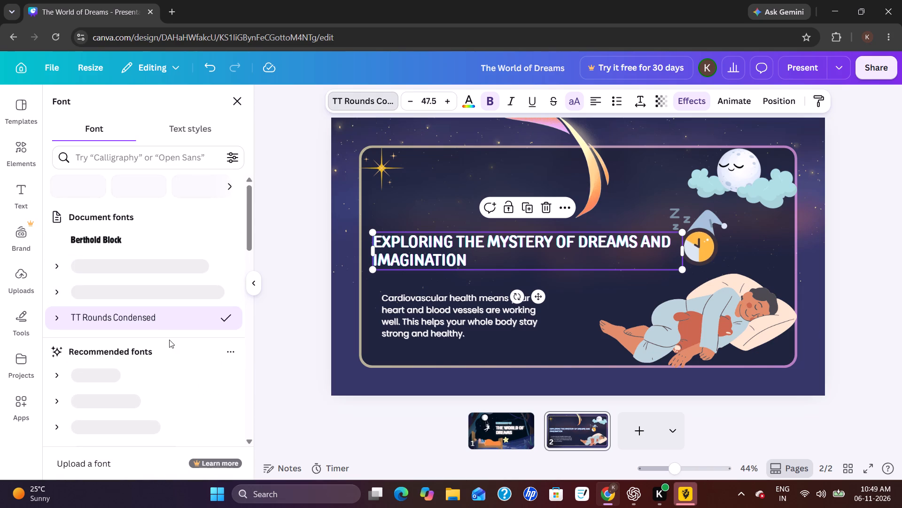
pyautogui.scroll(1, 185, 282)
pyautogui.hscroll(1, 184, 354)
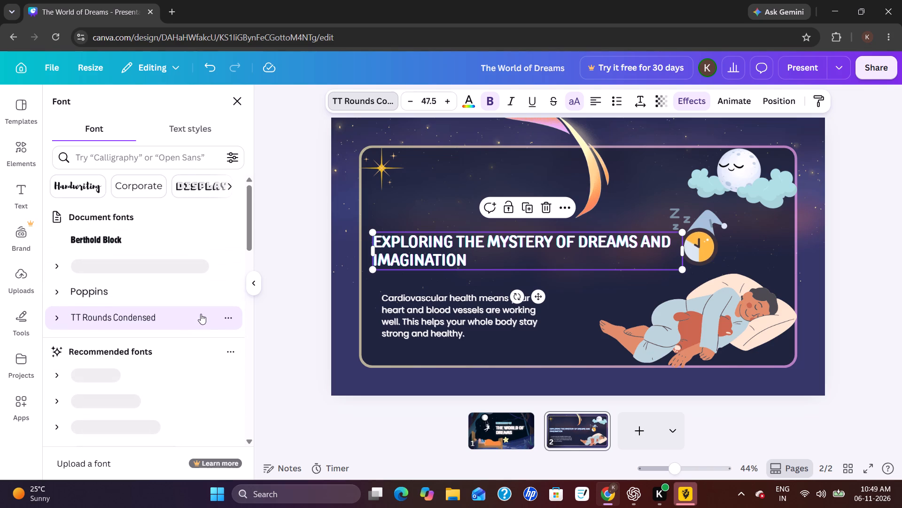
pyautogui.scroll(-1, 169, 390)
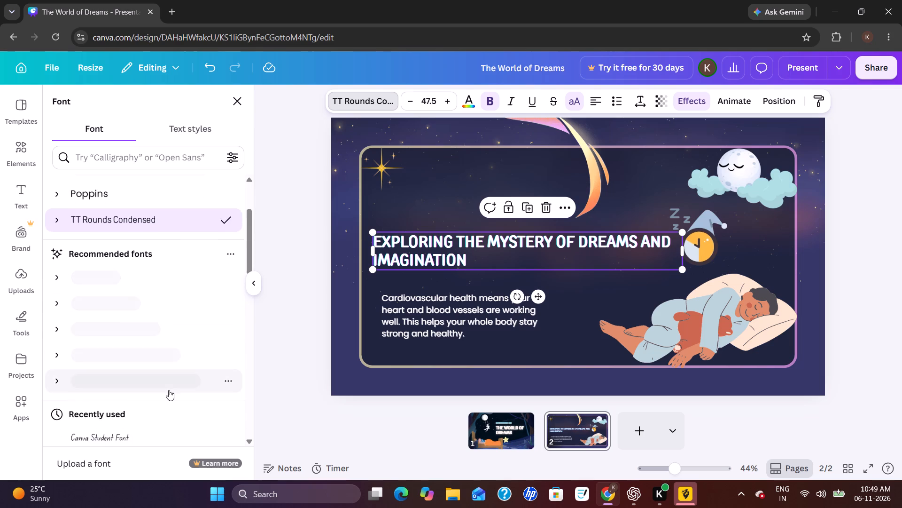
pyautogui.scroll(-1, 169, 390)
pyautogui.click(167, 313)
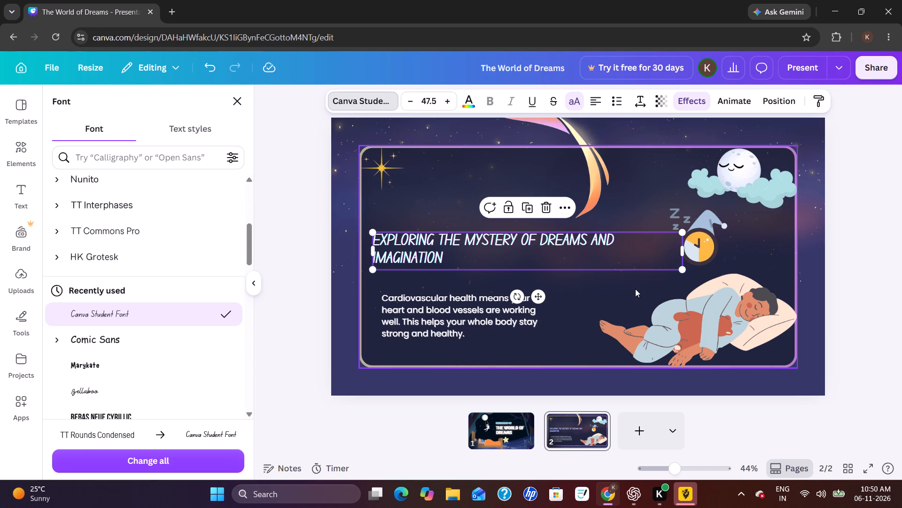
pyautogui.click(566, 295)
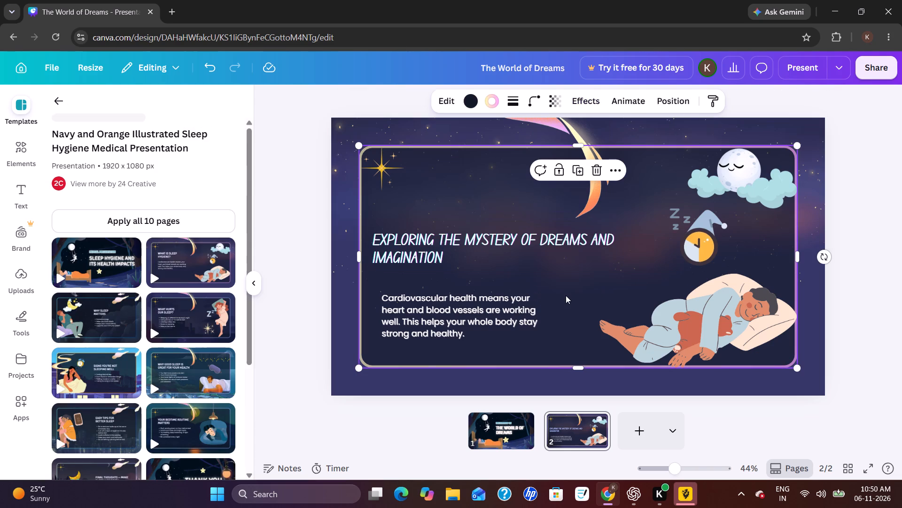
# Widen the heading's text box until it fits on one line, and shift the nightcap clock right to clear it.
pyautogui.click(670, 253)
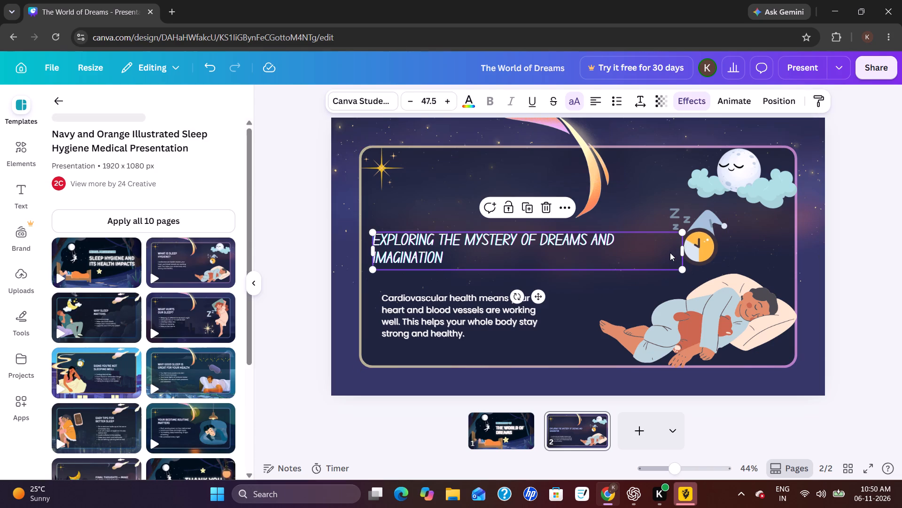
pyautogui.moveTo(683, 250); pyautogui.dragTo(719, 252)
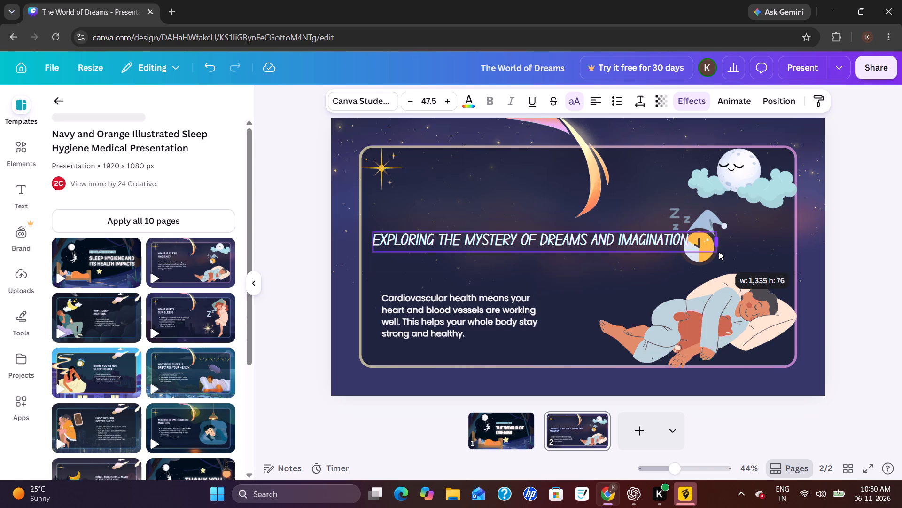
pyautogui.moveTo(719, 252); pyautogui.dragTo(713, 257)
pyautogui.moveTo(706, 225); pyautogui.dragTo(737, 218)
pyautogui.click(636, 233)
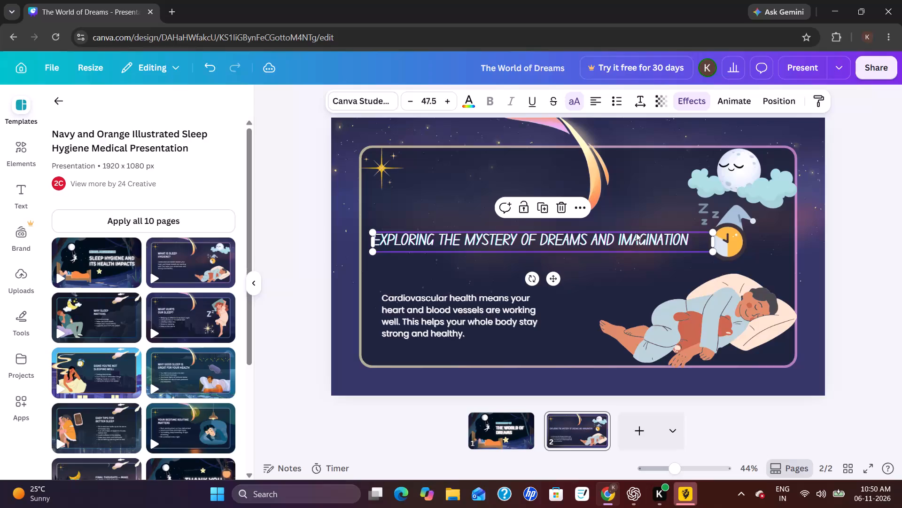
pyautogui.doubleClick(691, 237)
pyautogui.click(691, 237)
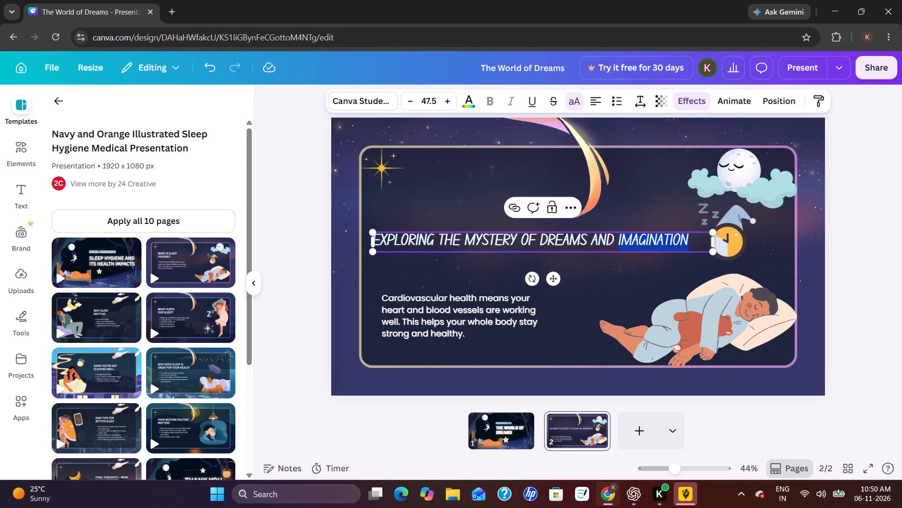
pyautogui.hotkey('shift', '"')
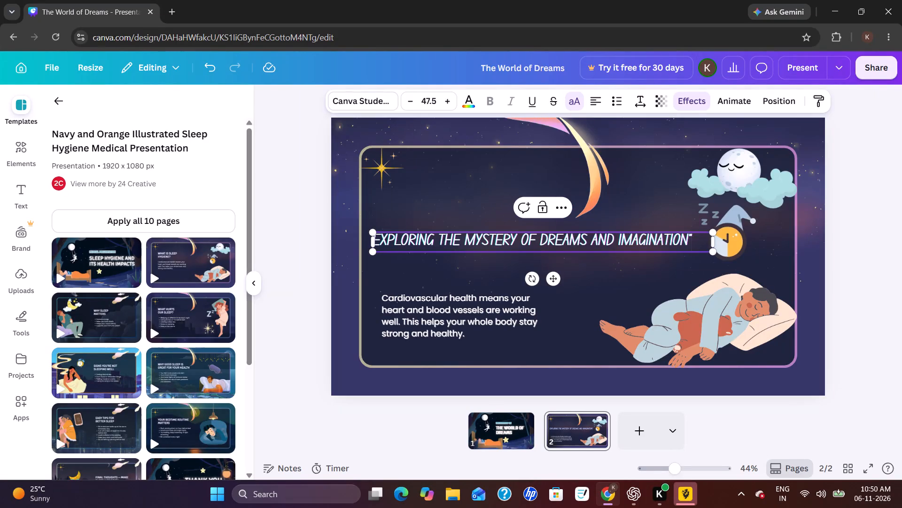
pyautogui.press('Left')
pyautogui.press('Left')
pyautogui.press('Left')
pyautogui.press('Left')
pyautogui.press('Left')
pyautogui.press('Left')
pyautogui.press('Left')
pyautogui.press('Left')
pyautogui.press('Left')
pyautogui.press('Left')
pyautogui.press('Left')
pyautogui.press('Left')
pyautogui.press('Left')
pyautogui.press('Left')
pyautogui.press('Left')
pyautogui.press('Left')
pyautogui.press('Left')
pyautogui.press('Left')
pyautogui.press('Left')
pyautogui.press('Left')
pyautogui.press('Left')
pyautogui.press('Left')
pyautogui.press('Left')
pyautogui.press('Left')
pyautogui.press('Left')
pyautogui.press('Left')
pyautogui.hotkey('shift', '"')
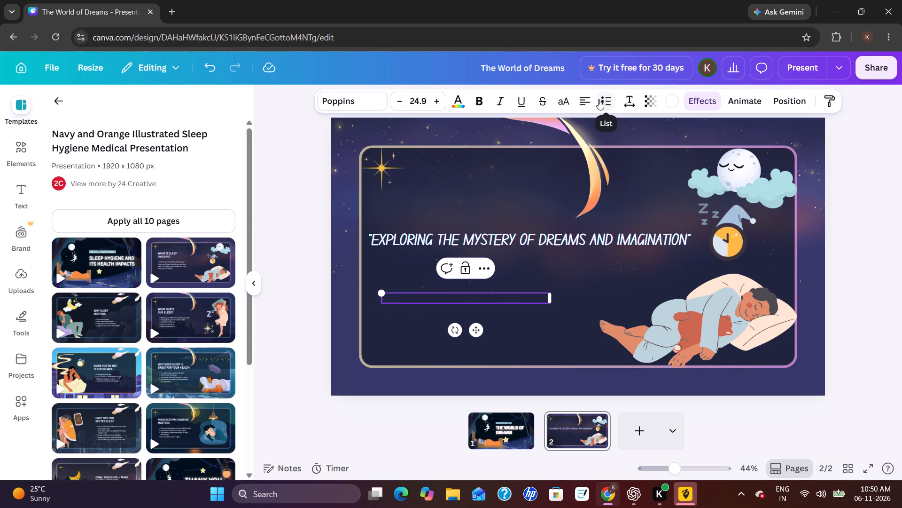
# Paste the copied dream description into the empty text box below page 2's heading.
pyautogui.click(457, 298)
pyautogui.hotkey('ctrl', 'v')
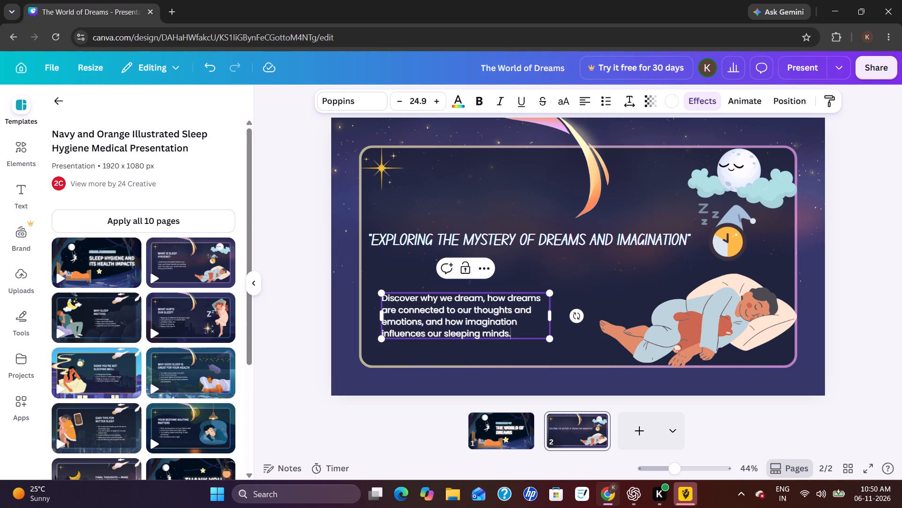
pyautogui.click(570, 294)
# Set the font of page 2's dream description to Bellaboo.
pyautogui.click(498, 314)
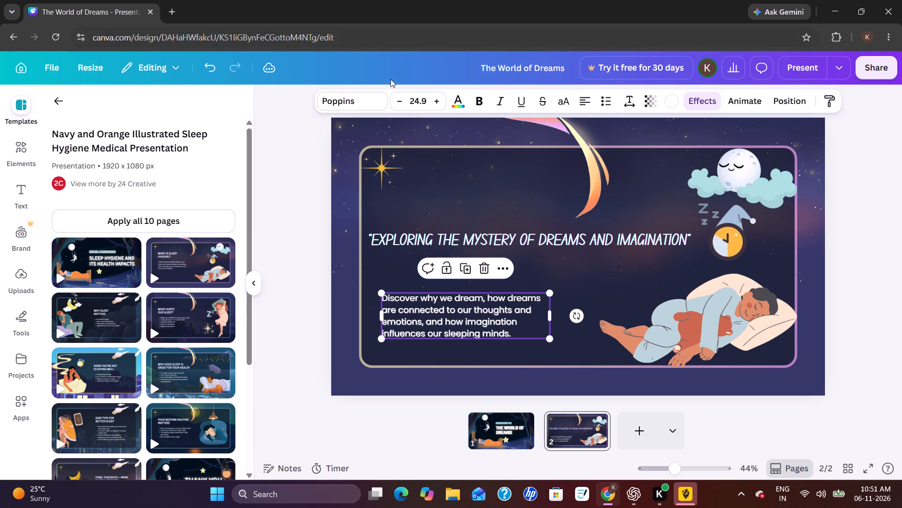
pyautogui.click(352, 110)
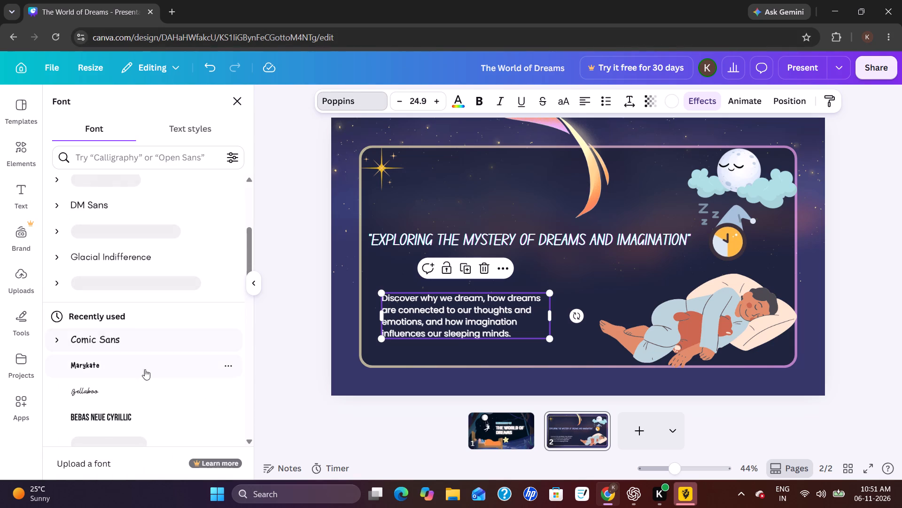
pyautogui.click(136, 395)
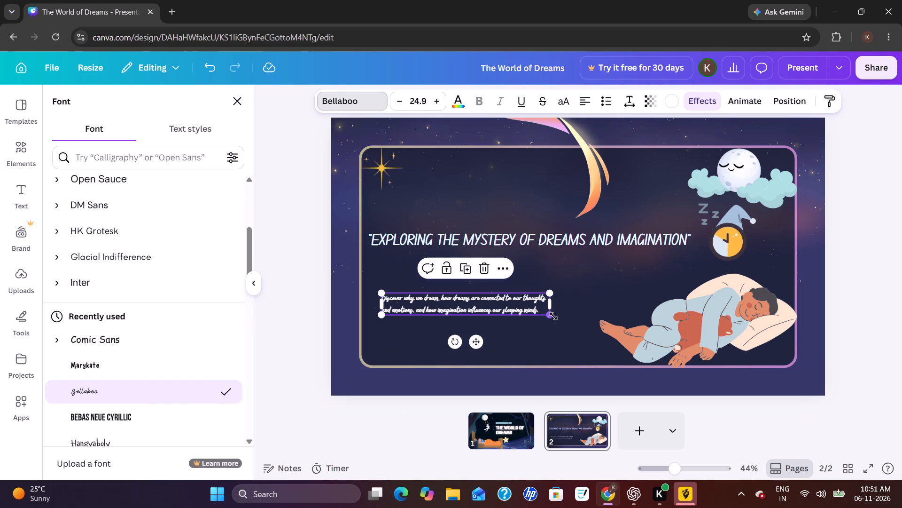
# Scale up the dream description's text box to a font size of about 32.3.
pyautogui.moveTo(551, 318); pyautogui.dragTo(611, 346)
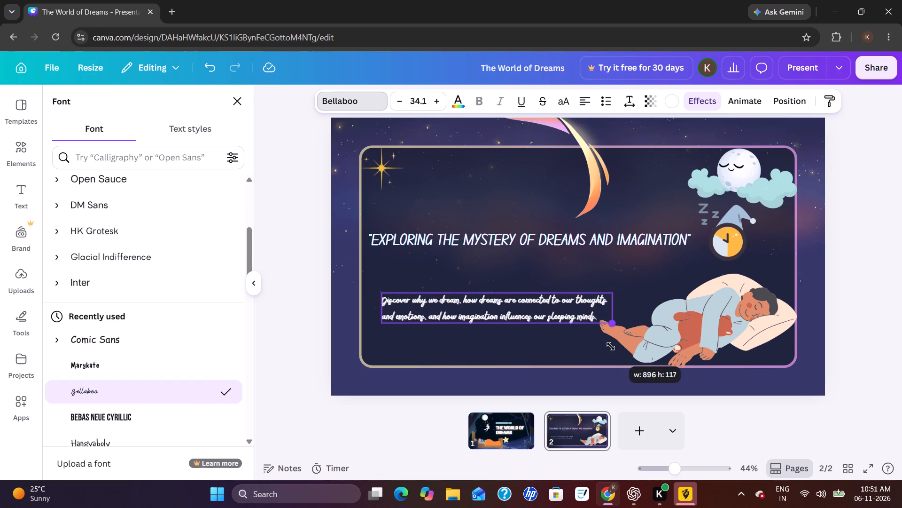
pyautogui.moveTo(611, 346); pyautogui.dragTo(703, 298)
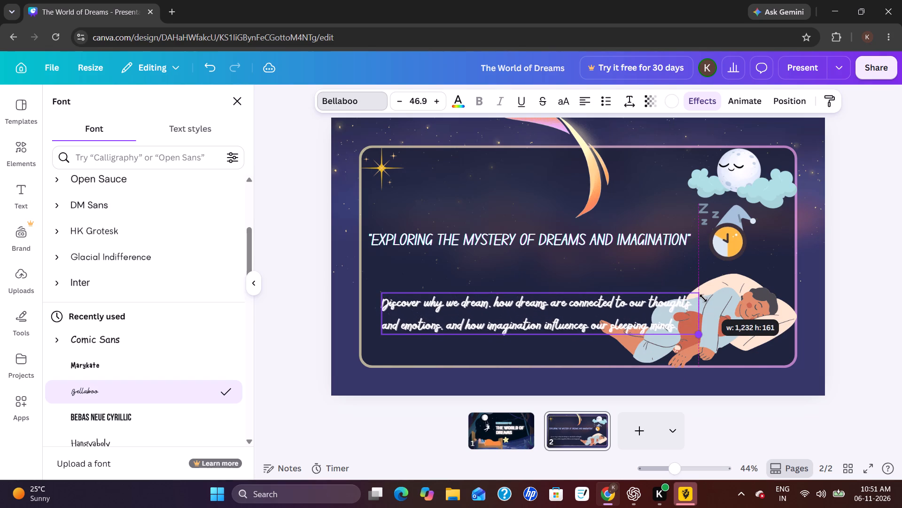
pyautogui.moveTo(703, 298); pyautogui.dragTo(603, 325)
pyautogui.click(580, 347)
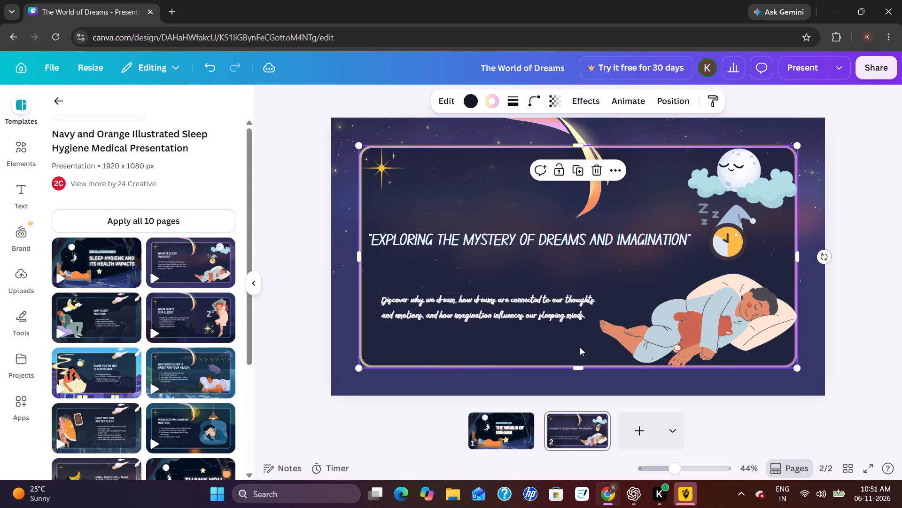
# Change the dream description's font to Comic Sans from the recently used fonts.
pyautogui.click(531, 298)
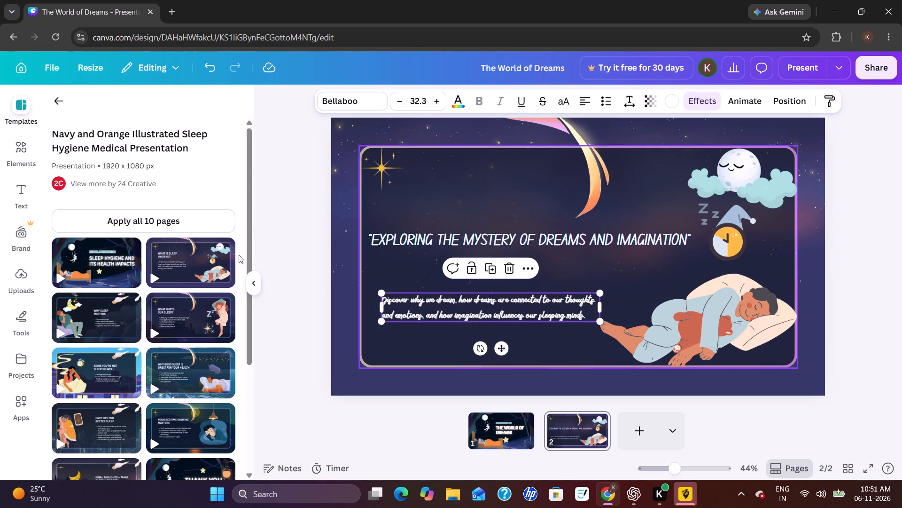
pyautogui.click(368, 104)
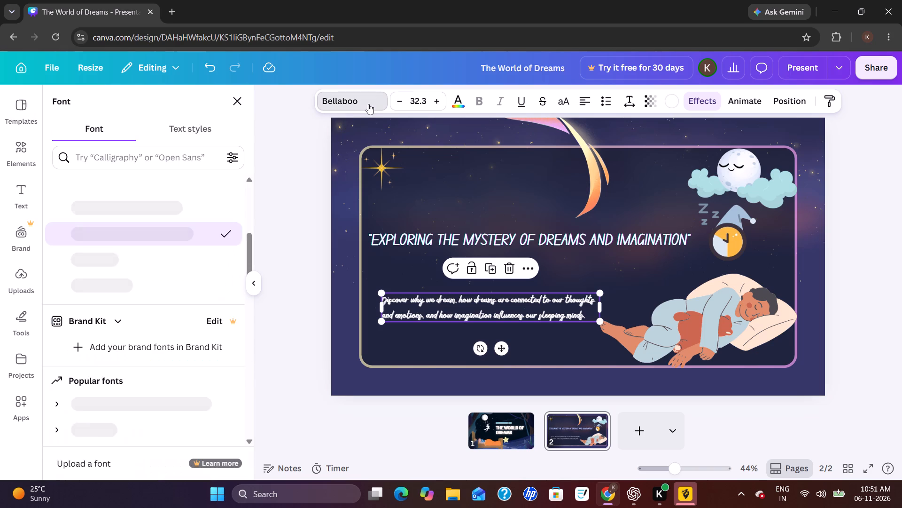
pyautogui.moveTo(368, 104); pyautogui.dragTo(320, 105)
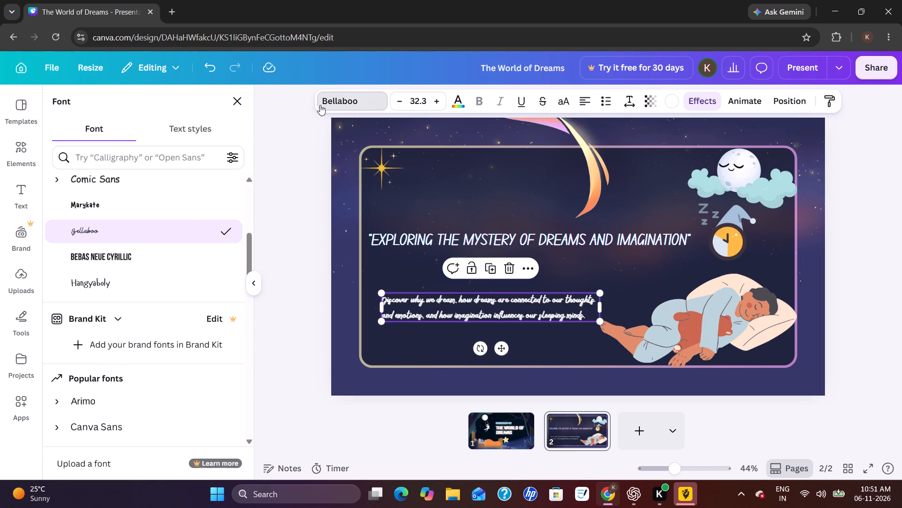
pyautogui.moveTo(320, 105); pyautogui.dragTo(186, 208)
pyautogui.click(186, 208)
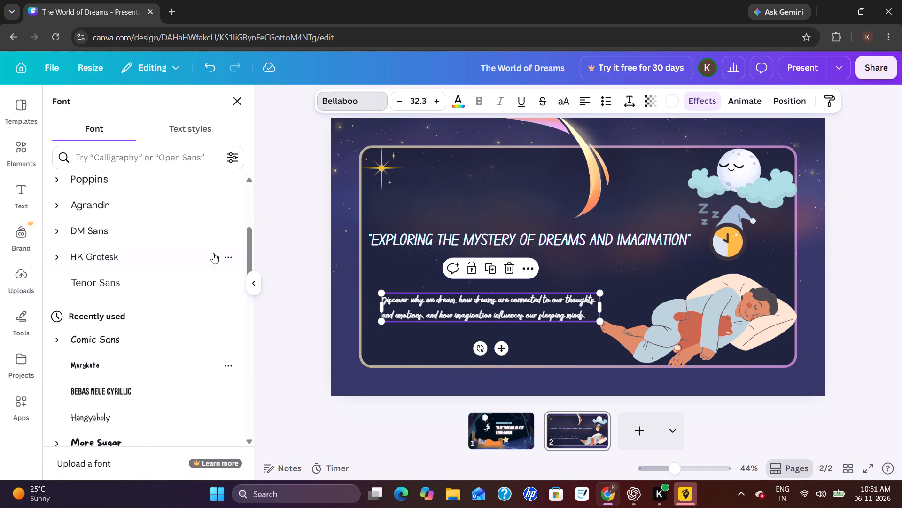
pyautogui.scroll(1, 187, 245)
pyautogui.click(142, 397)
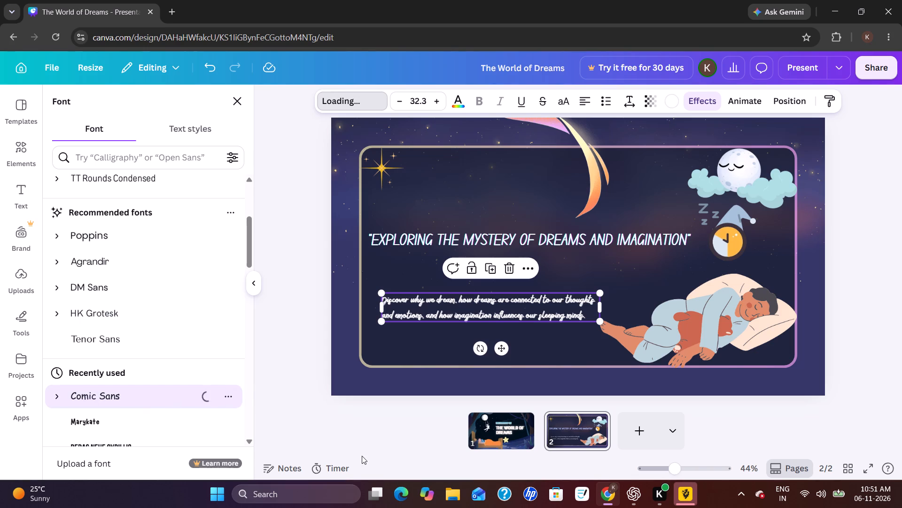
pyautogui.click(391, 400)
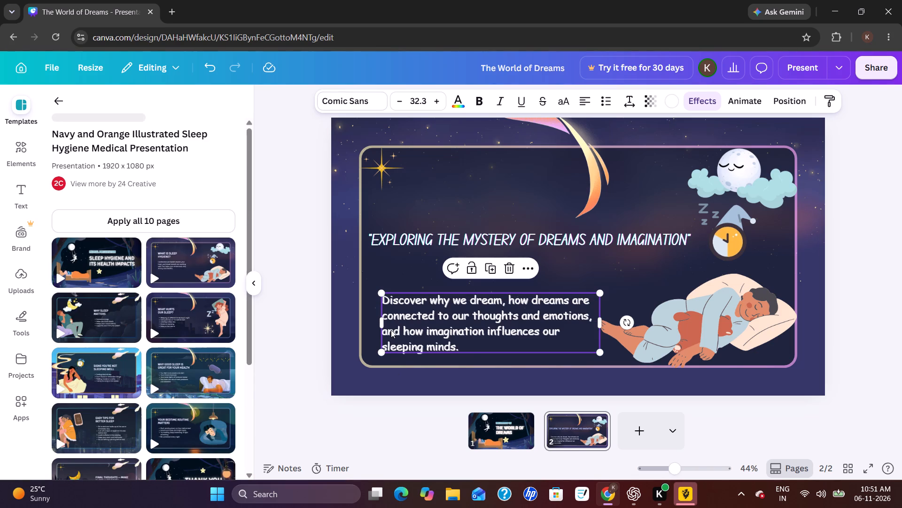
# Widen the description's text box on both sides to fit three lines, shifting the sleeping man illustration slightly right.
pyautogui.moveTo(381, 324); pyautogui.dragTo(370, 330)
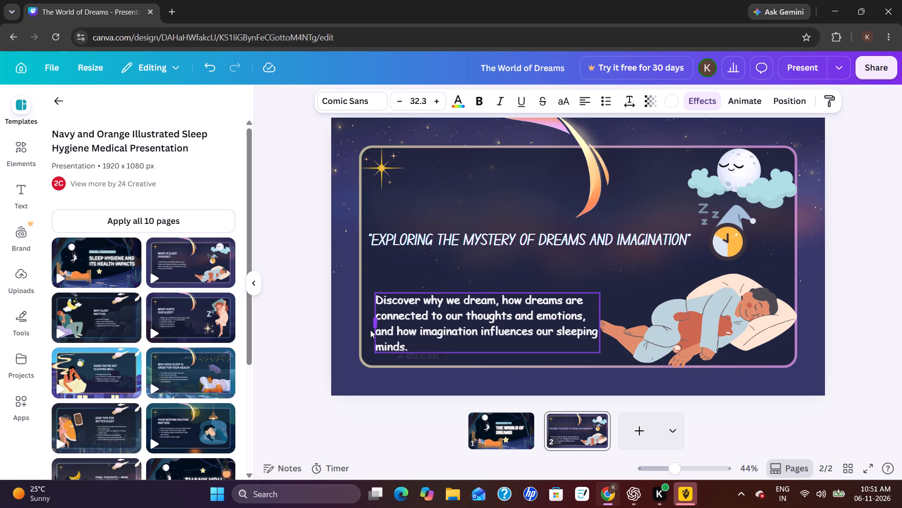
pyautogui.moveTo(370, 330); pyautogui.dragTo(363, 331)
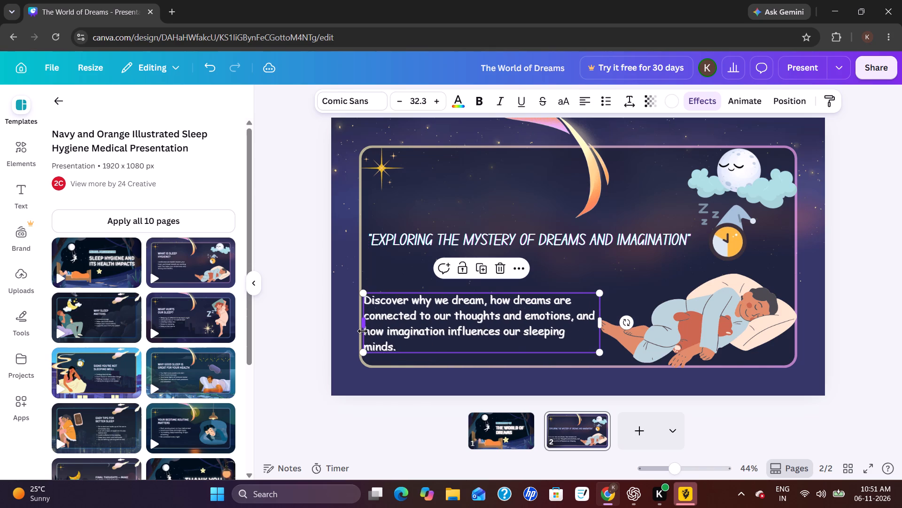
pyautogui.moveTo(645, 327); pyautogui.dragTo(659, 325)
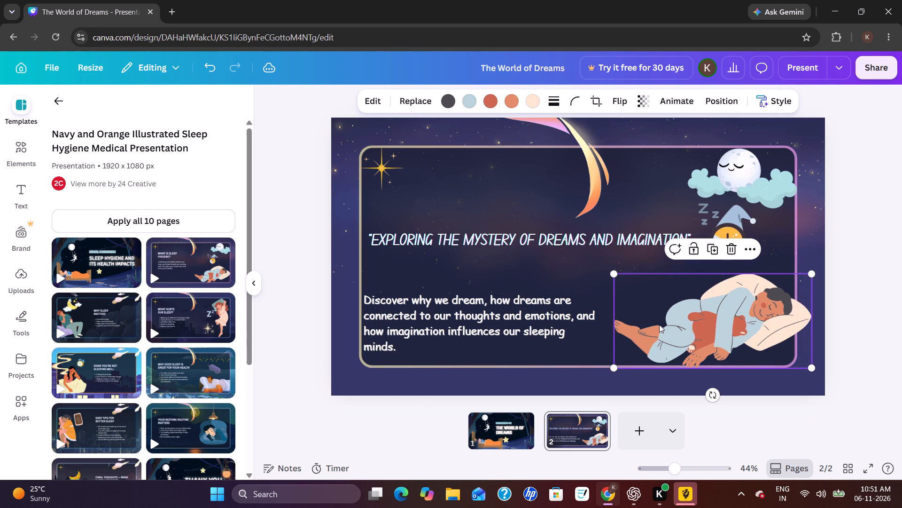
pyautogui.click(544, 330)
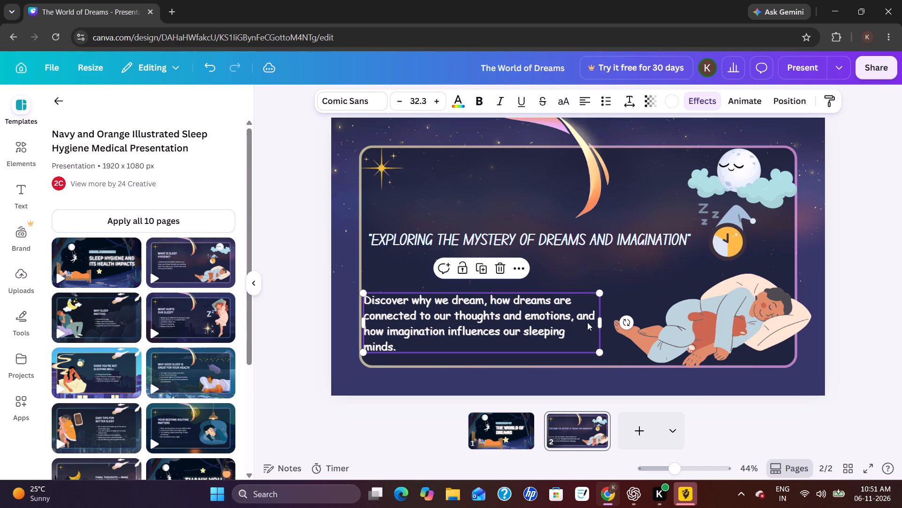
pyautogui.moveTo(605, 322); pyautogui.dragTo(607, 322)
pyautogui.moveTo(607, 322); pyautogui.dragTo(615, 323)
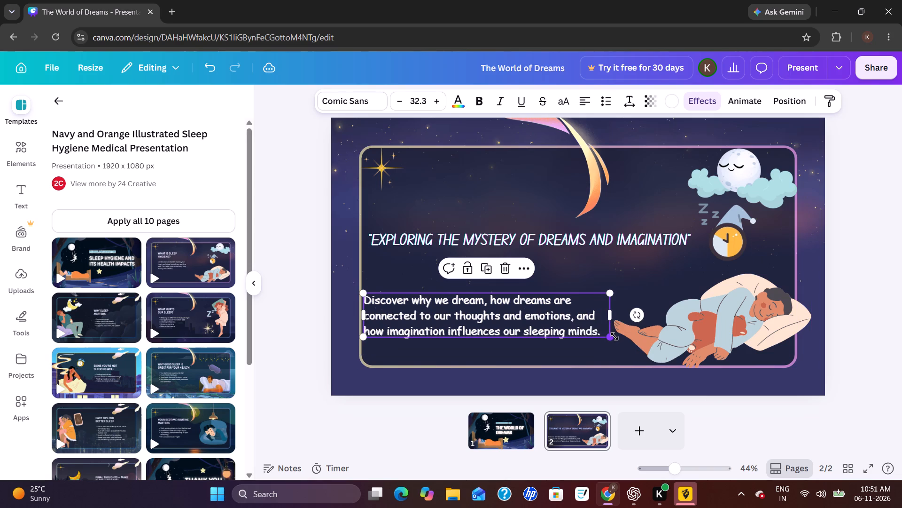
# Enlarge the description to a font size of about 34.2 and align its left edge with the heading above.
pyautogui.moveTo(614, 336); pyautogui.dragTo(622, 349)
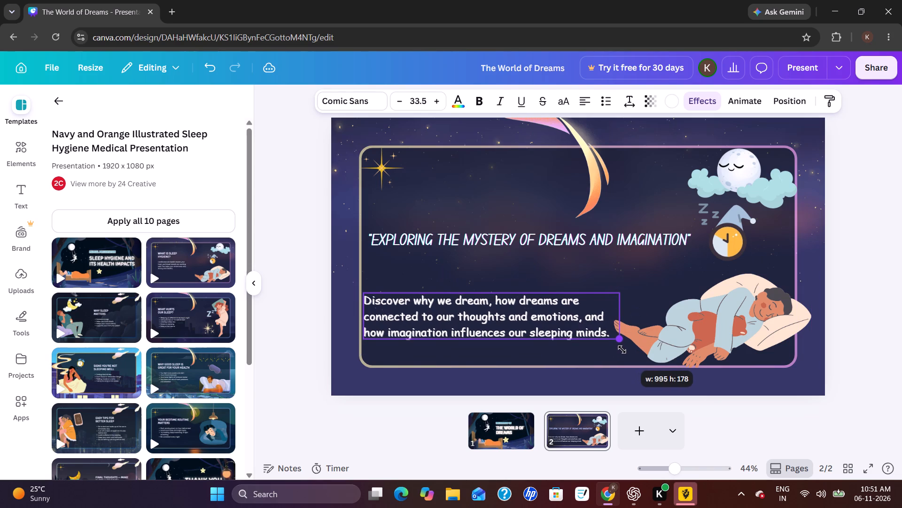
pyautogui.moveTo(622, 349); pyautogui.dragTo(624, 352)
pyautogui.moveTo(593, 319); pyautogui.dragTo(596, 335)
pyautogui.click(869, 256)
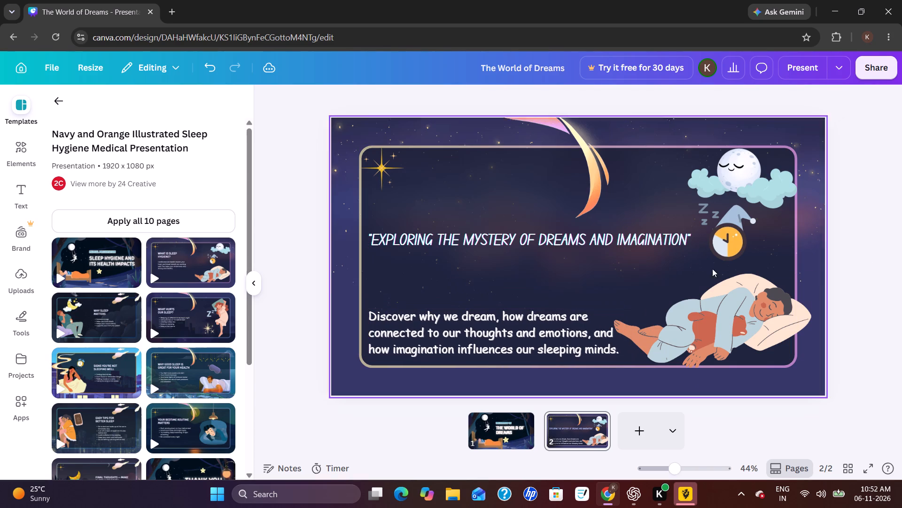
pyautogui.moveTo(560, 345); pyautogui.dragTo(560, 325)
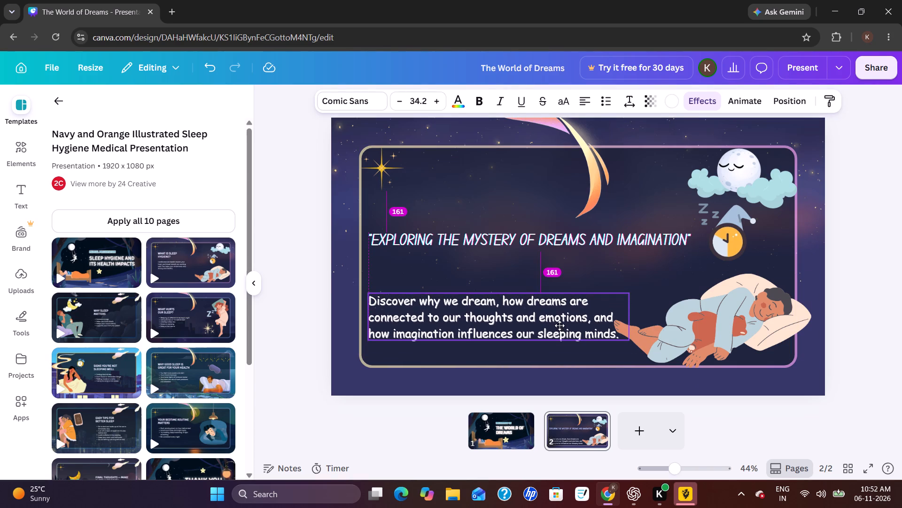
pyautogui.moveTo(560, 325); pyautogui.dragTo(559, 326)
pyautogui.moveTo(559, 326); pyautogui.dragTo(558, 325)
# Move the sleeping man illustration slightly further right, clear of the end of the description text.
pyautogui.click(696, 340)
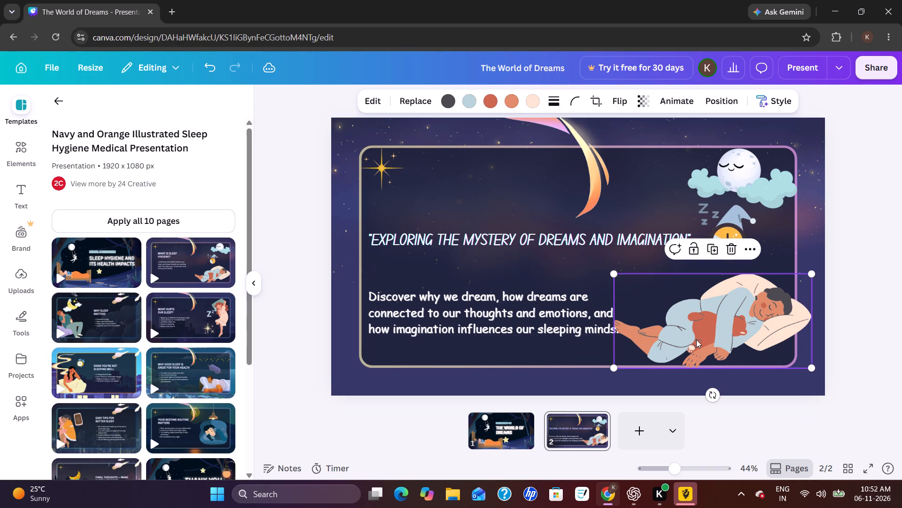
pyautogui.moveTo(696, 340); pyautogui.dragTo(702, 338)
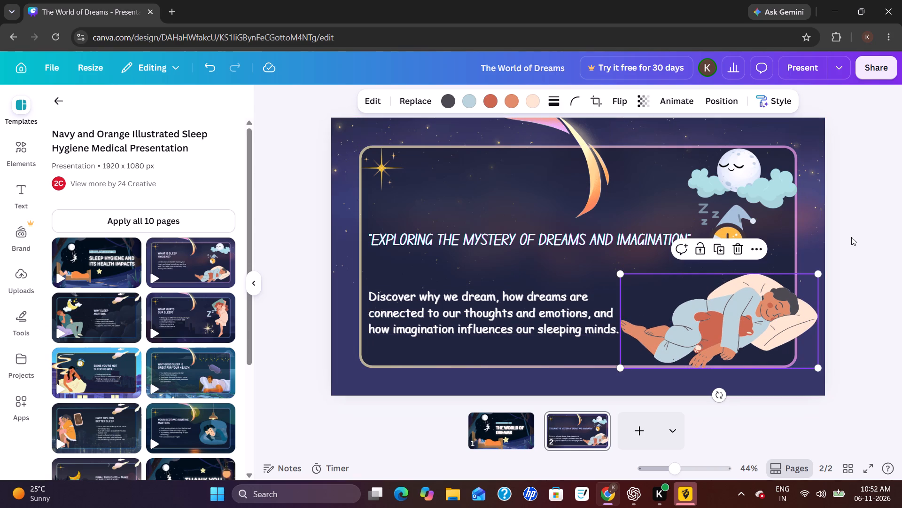
pyautogui.click(870, 227)
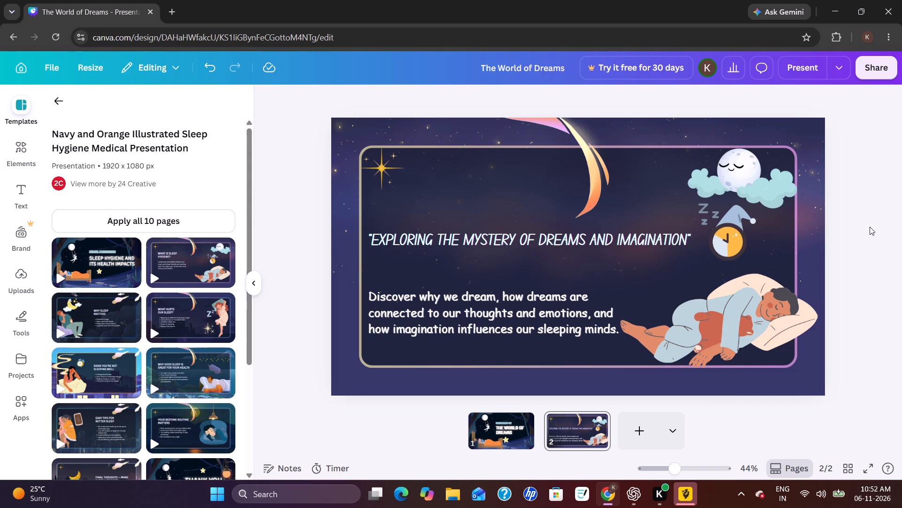
pyautogui.click(840, 235)
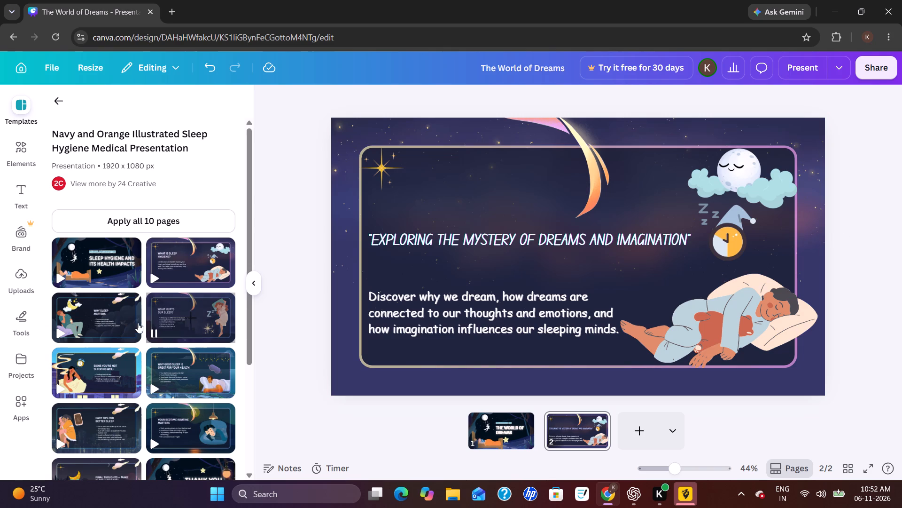
# Underline the "Exploring the Mystery of Dreams and Imagination" heading on page 2.
pyautogui.click(426, 234)
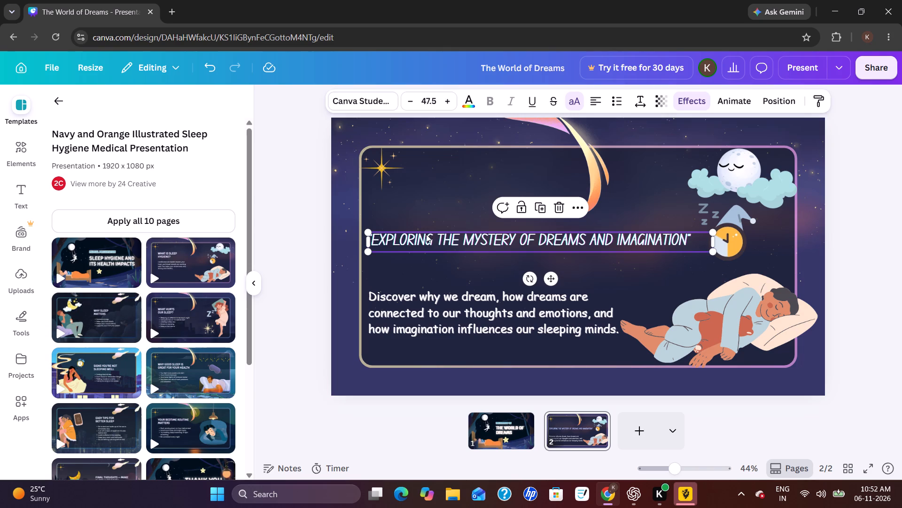
pyautogui.click(536, 102)
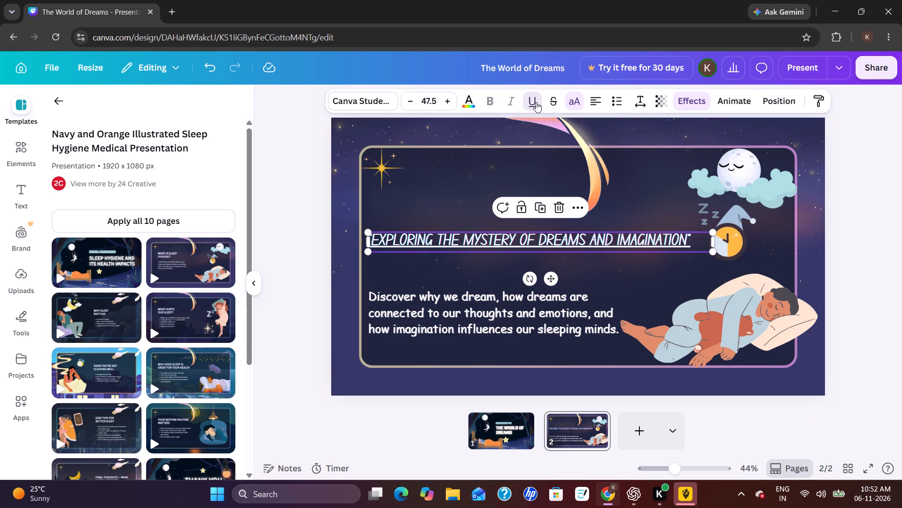
pyautogui.click(339, 260)
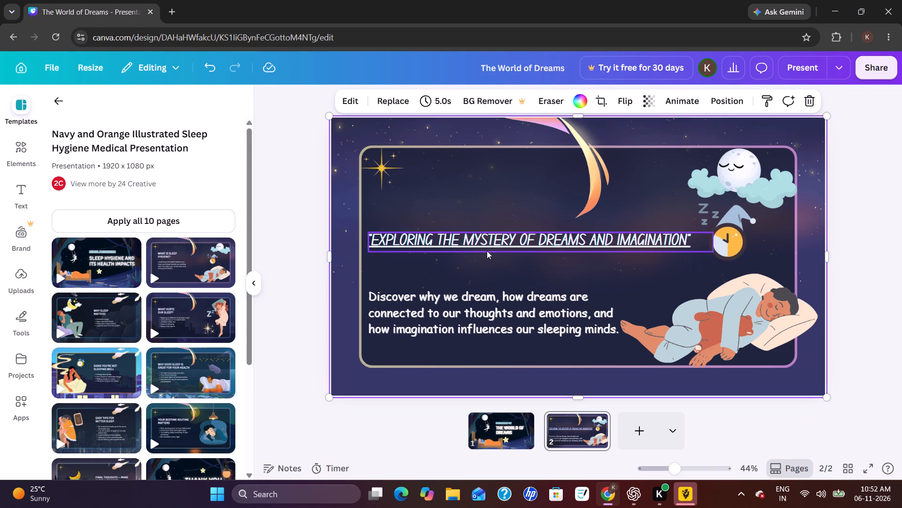
pyautogui.click(501, 274)
pyautogui.click(474, 301)
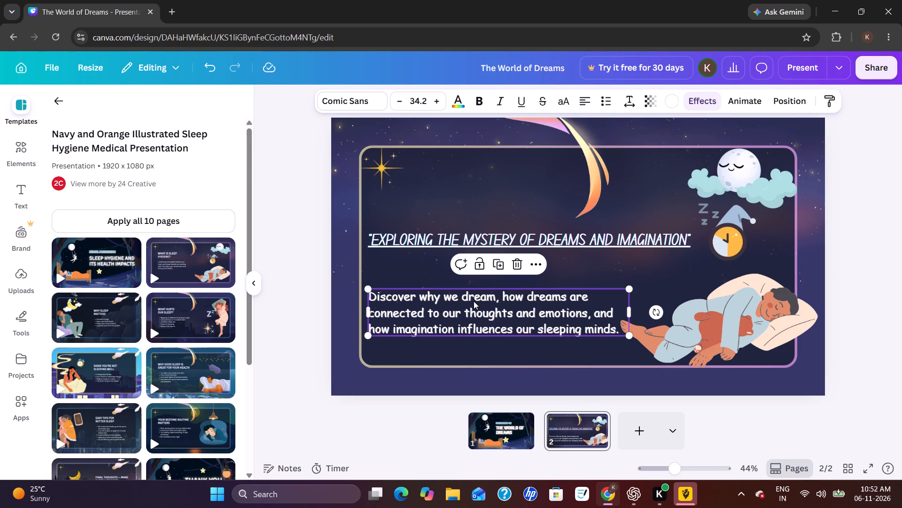
# Enlarge page 2's rounded frame outward from both lower corners so it extends around the sleeping man illustration.
pyautogui.click(420, 357)
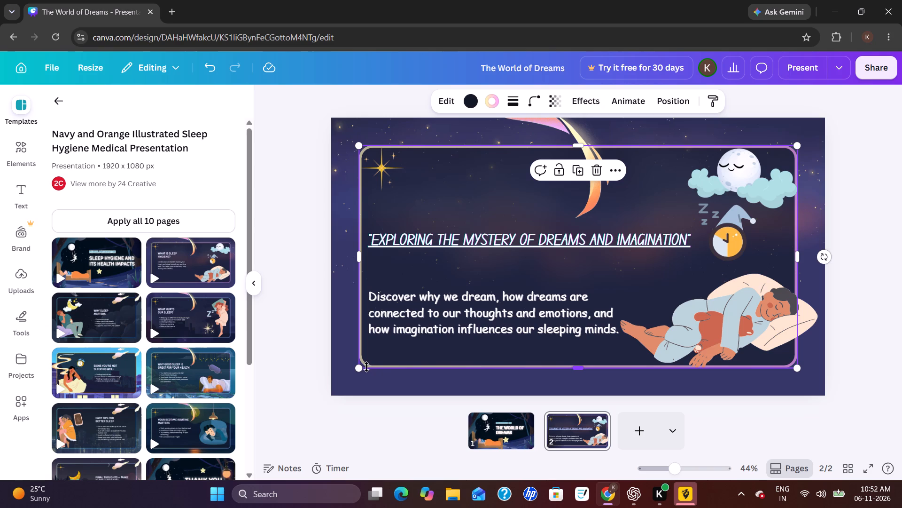
pyautogui.moveTo(363, 367); pyautogui.dragTo(357, 375)
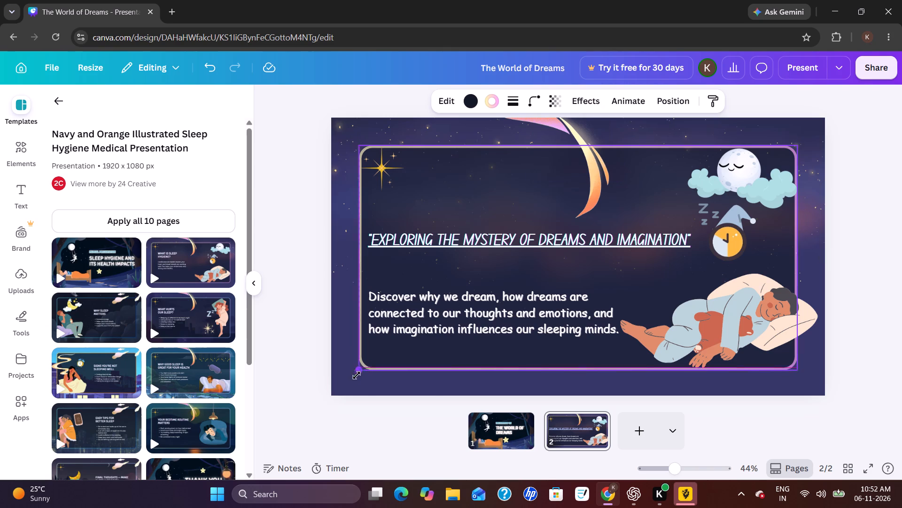
pyautogui.moveTo(357, 375); pyautogui.dragTo(355, 375)
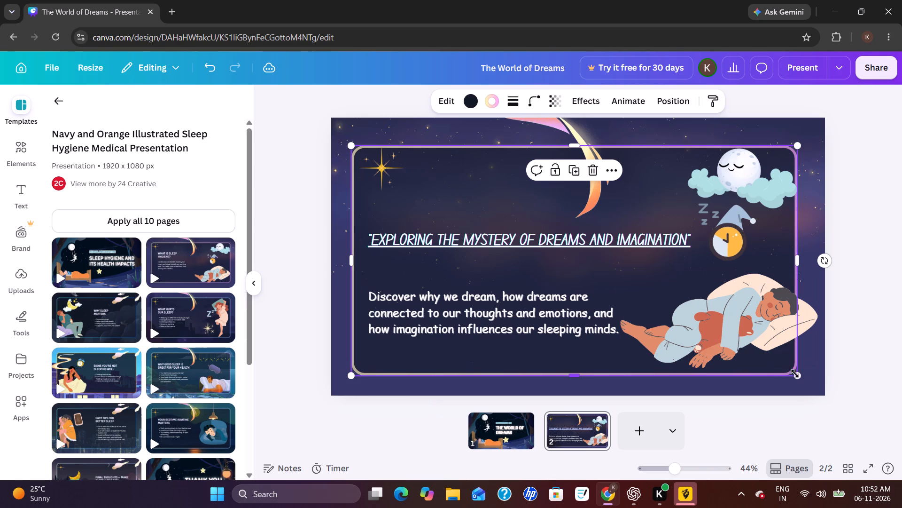
pyautogui.moveTo(797, 374); pyautogui.dragTo(821, 379)
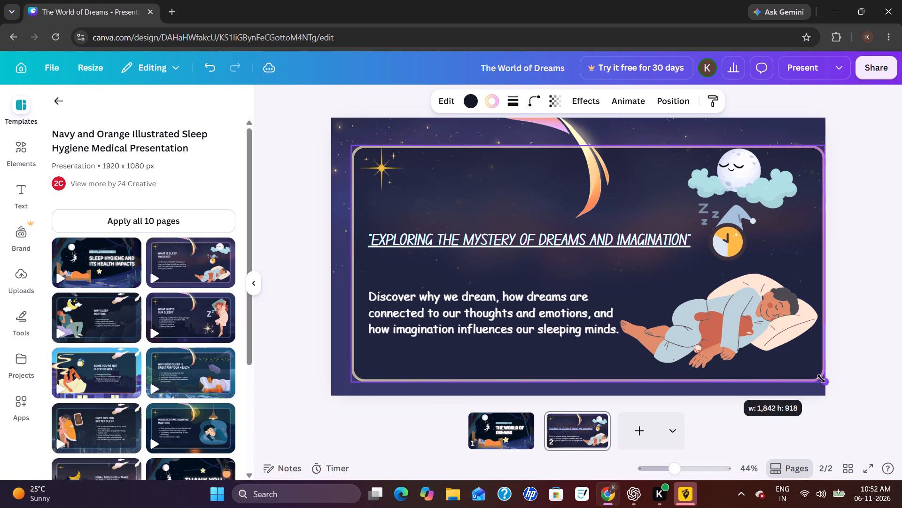
pyautogui.moveTo(821, 379); pyautogui.dragTo(818, 379)
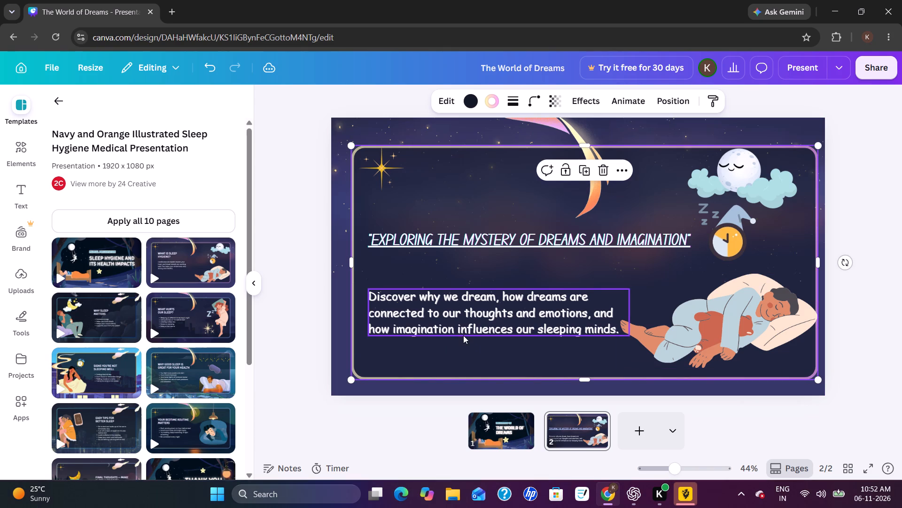
# Enlarge page 2's rounded frame further from its lower-left corner to about 1,862 wide by 942 high.
pyautogui.moveTo(350, 380); pyautogui.dragTo(349, 386)
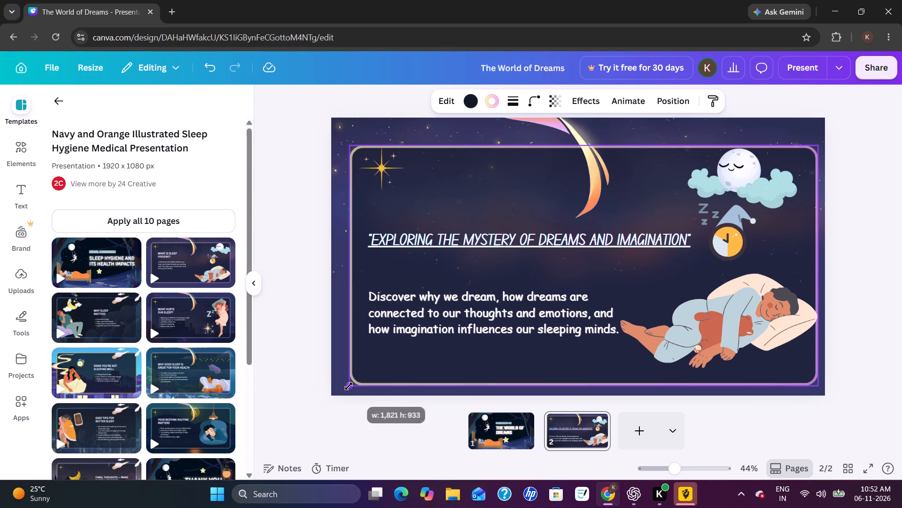
pyautogui.moveTo(349, 386); pyautogui.dragTo(338, 389)
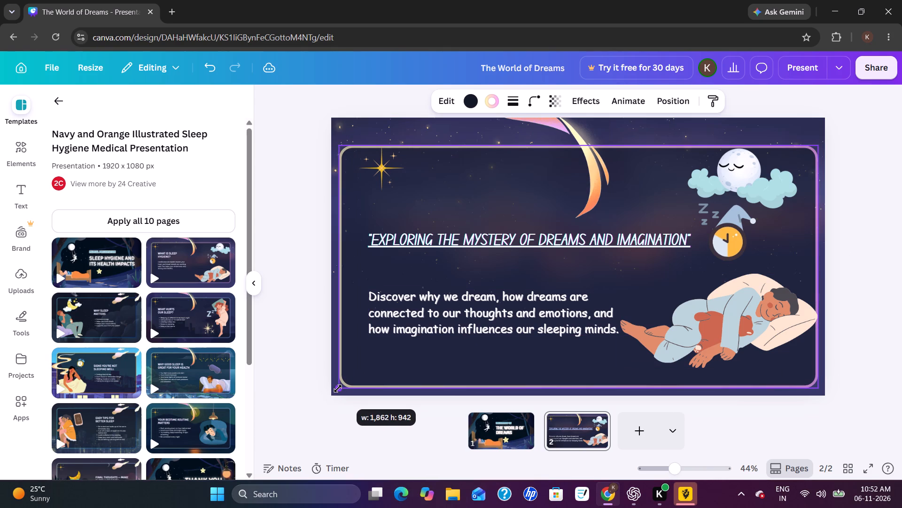
pyautogui.moveTo(338, 389); pyautogui.dragTo(338, 389)
# Shift page 2's description and heading left, aligning their left edges just inside the enlarged frame.
pyautogui.moveTo(444, 309); pyautogui.dragTo(440, 310)
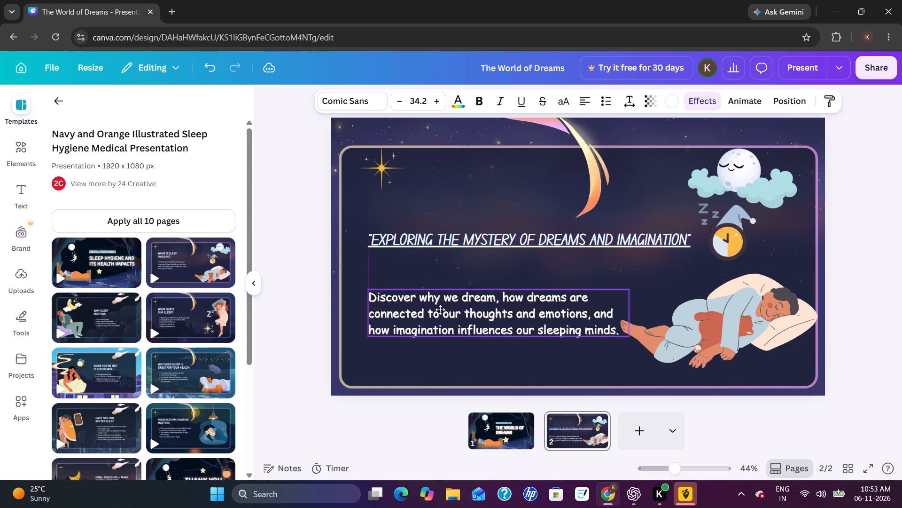
pyautogui.moveTo(440, 310); pyautogui.dragTo(429, 312)
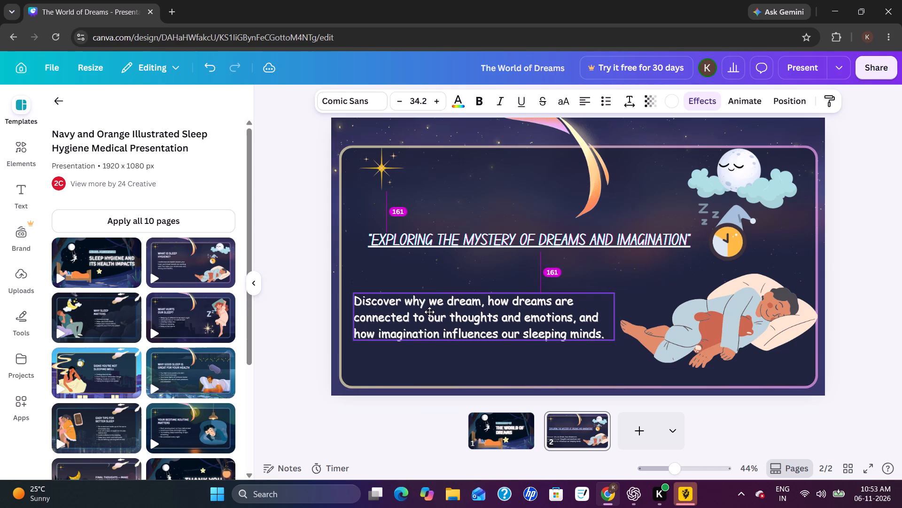
pyautogui.moveTo(429, 312); pyautogui.dragTo(425, 315)
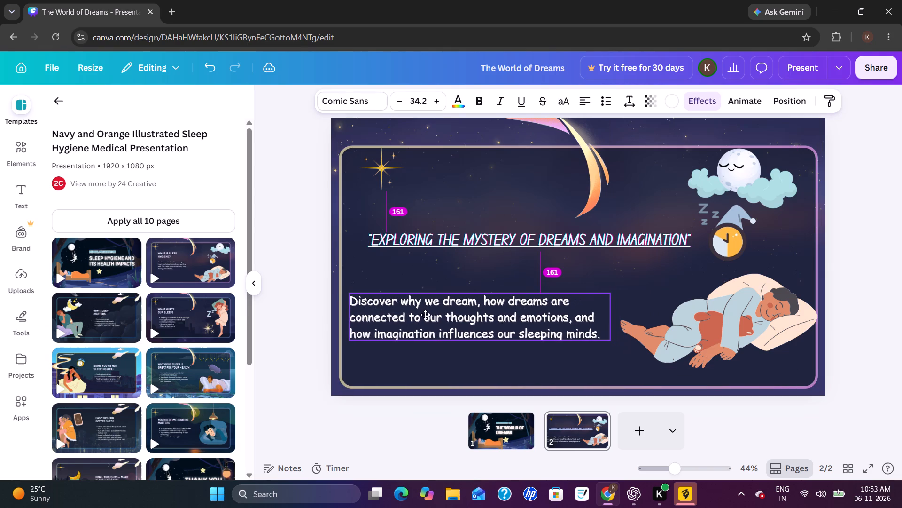
pyautogui.moveTo(425, 315); pyautogui.dragTo(426, 315)
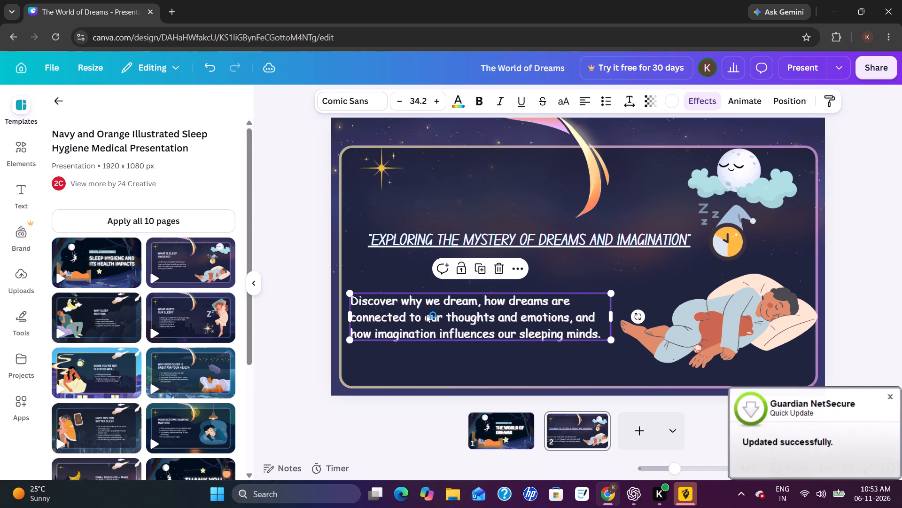
pyautogui.moveTo(436, 232); pyautogui.dragTo(435, 231)
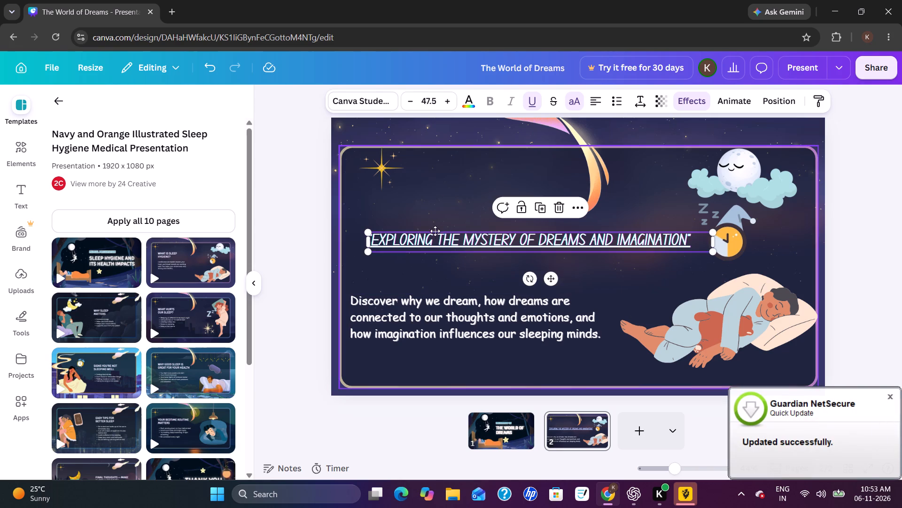
pyautogui.moveTo(435, 231); pyautogui.dragTo(417, 236)
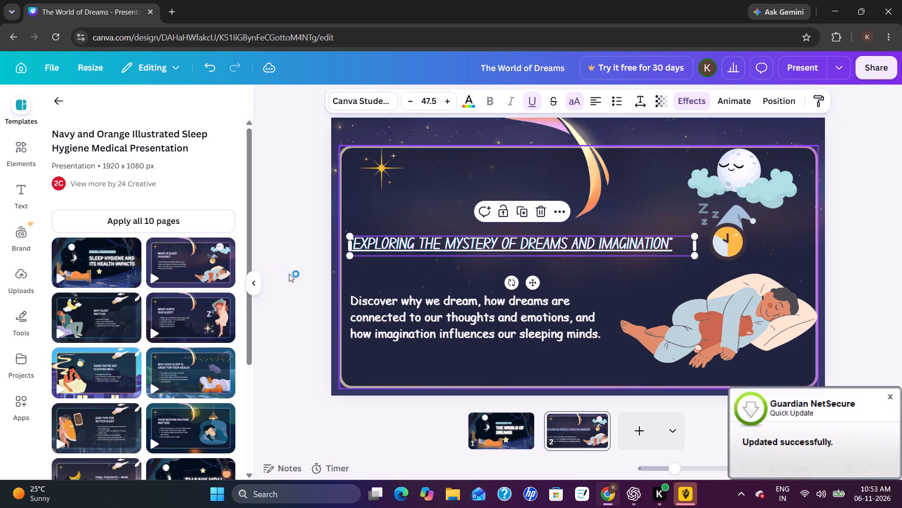
pyautogui.click(297, 274)
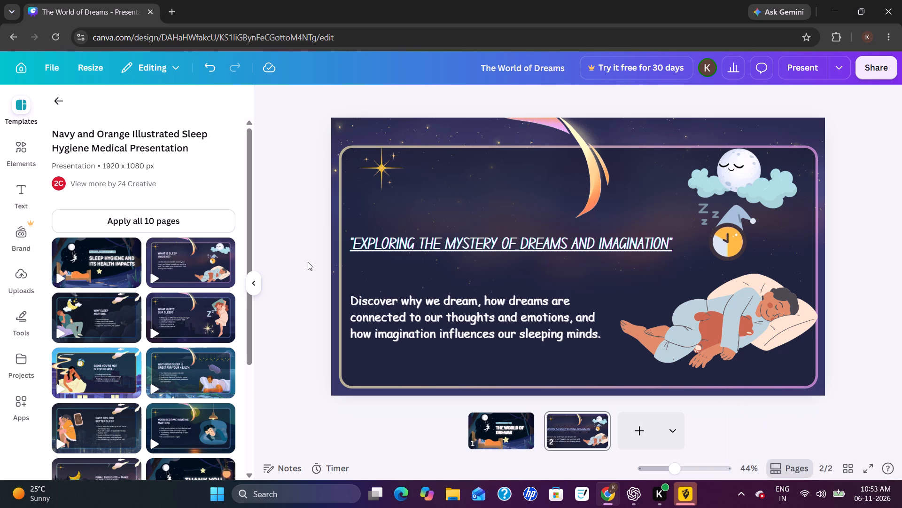
# Add the template's "Why Sleep Matters" page as page 3.
pyautogui.click(99, 315)
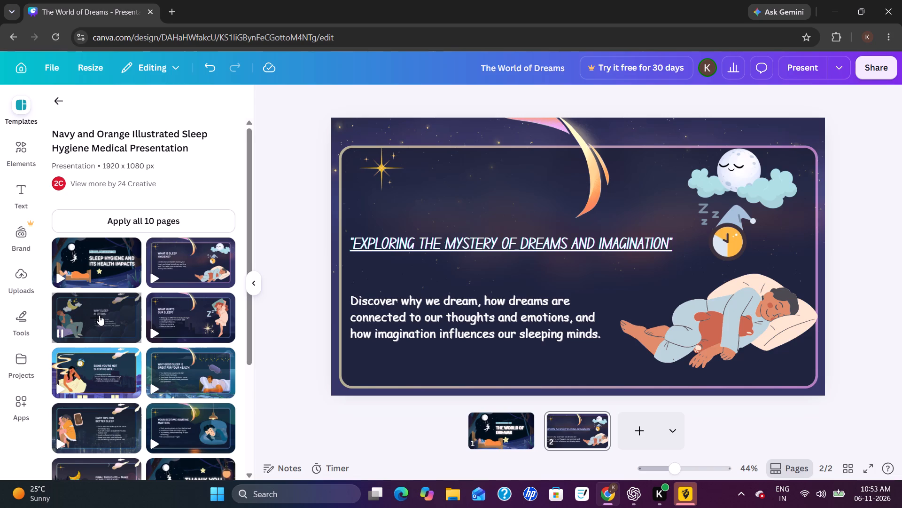
pyautogui.click(515, 299)
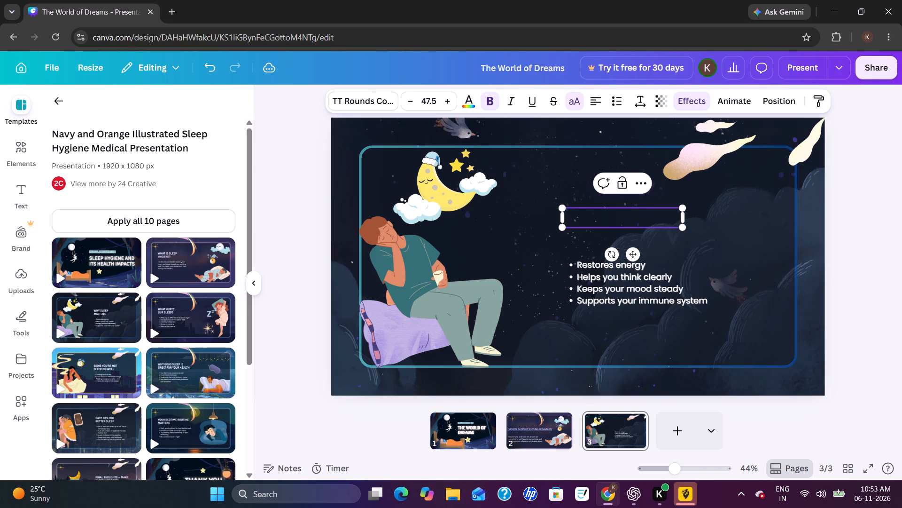
pyautogui.hotkey('ctrl', 'v')
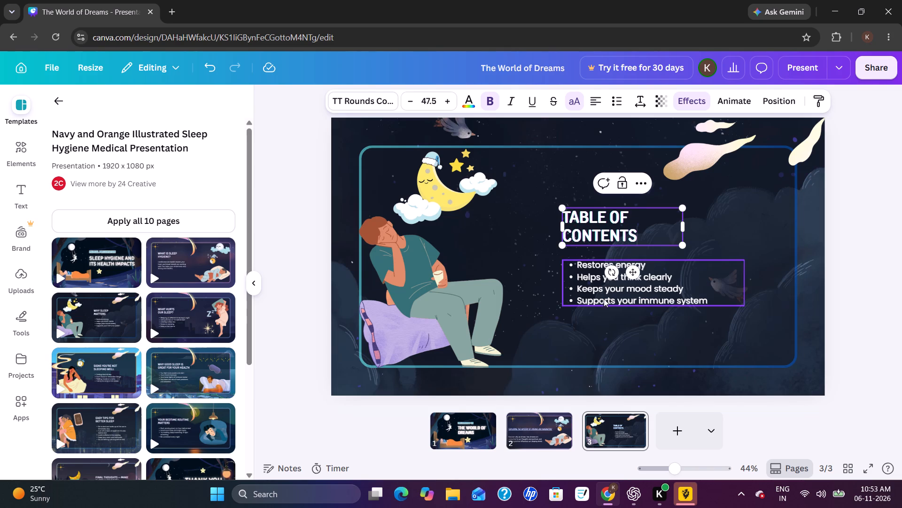
# Enlarge the "Table of Contents" heading on page 3 to a font size of about 65.9.
pyautogui.moveTo(685, 249); pyautogui.dragTo(715, 245)
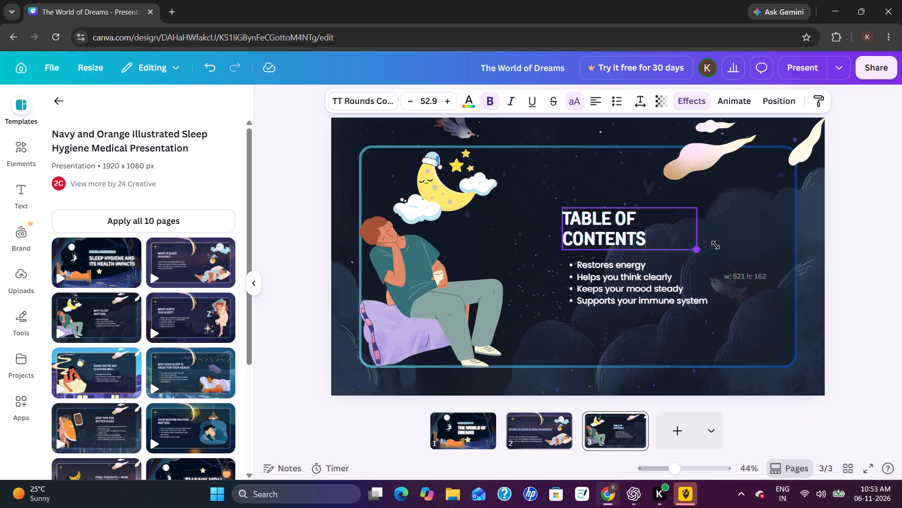
pyautogui.moveTo(715, 245); pyautogui.dragTo(734, 248)
pyautogui.click(762, 218)
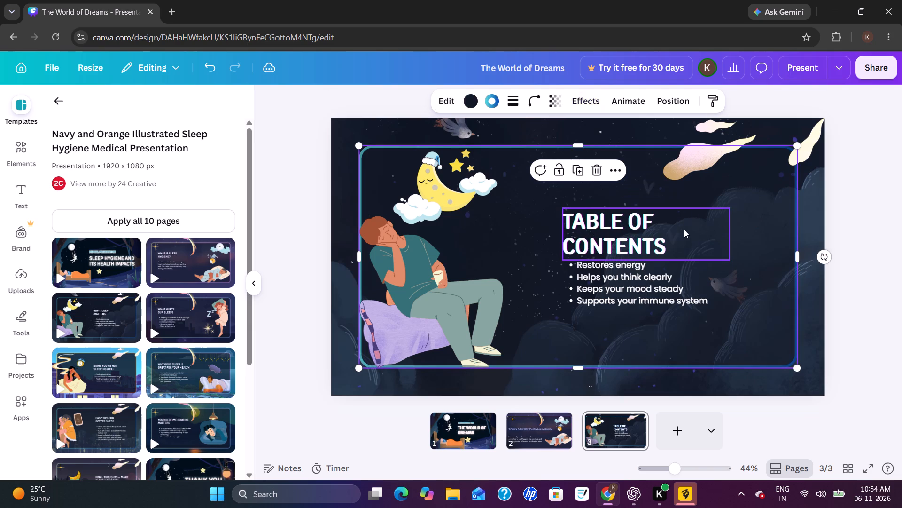
# Widen the "Table of Contents" heading box to fit on one line and place it above the bullet list, beside the moon.
pyautogui.moveTo(679, 231); pyautogui.dragTo(630, 203)
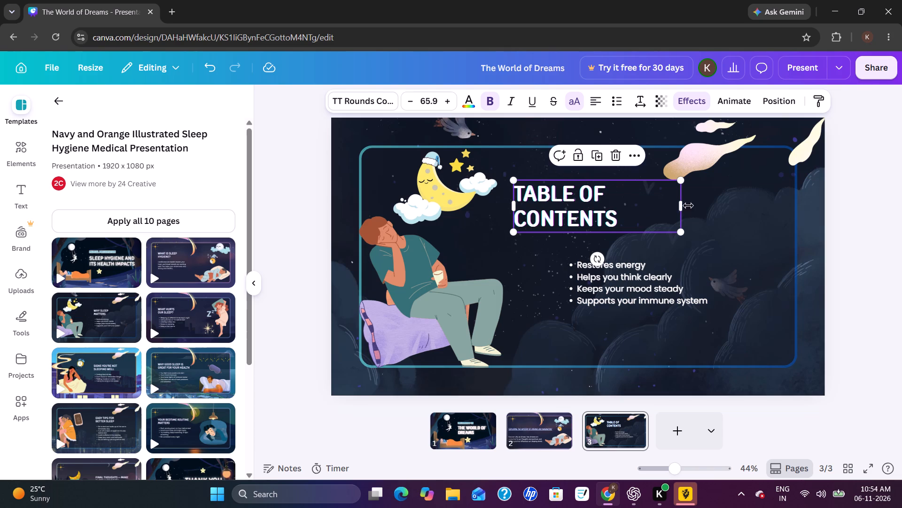
pyautogui.click(710, 204)
pyautogui.click(675, 210)
pyautogui.moveTo(684, 207); pyautogui.dragTo(685, 204)
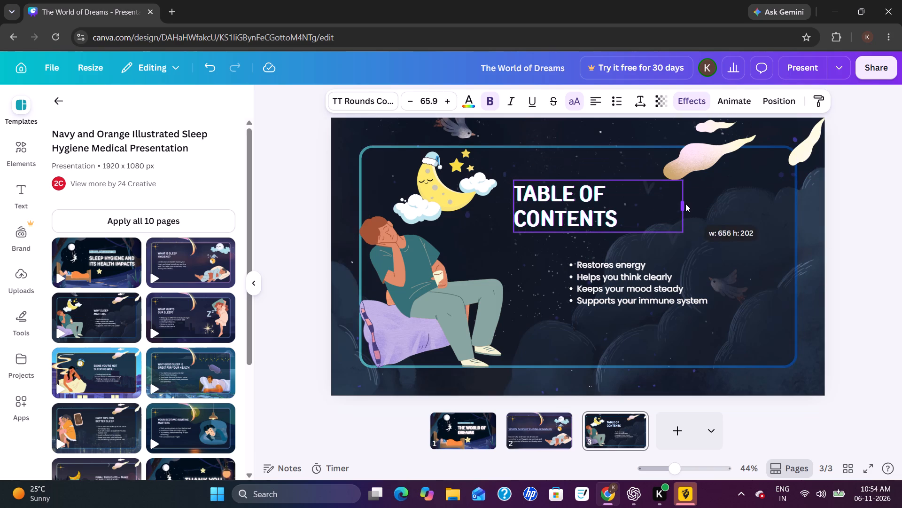
pyautogui.moveTo(685, 204); pyautogui.dragTo(738, 190)
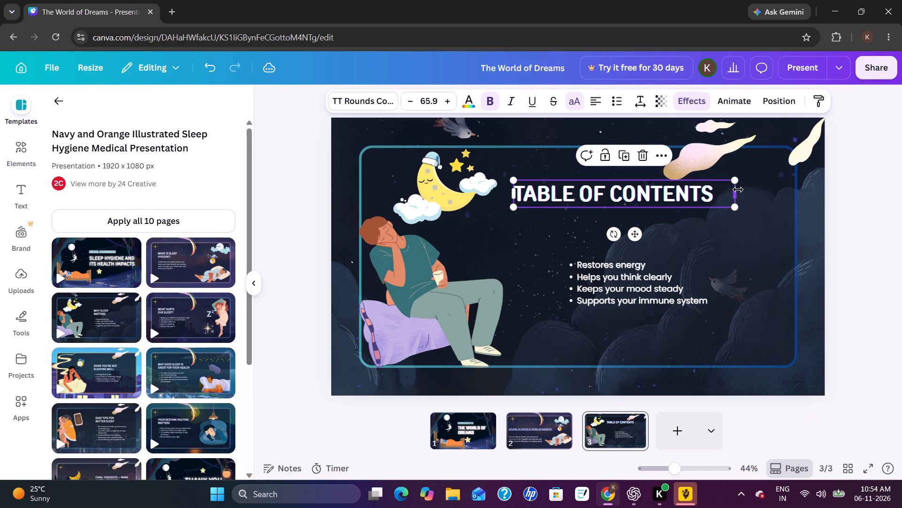
pyautogui.click(761, 248)
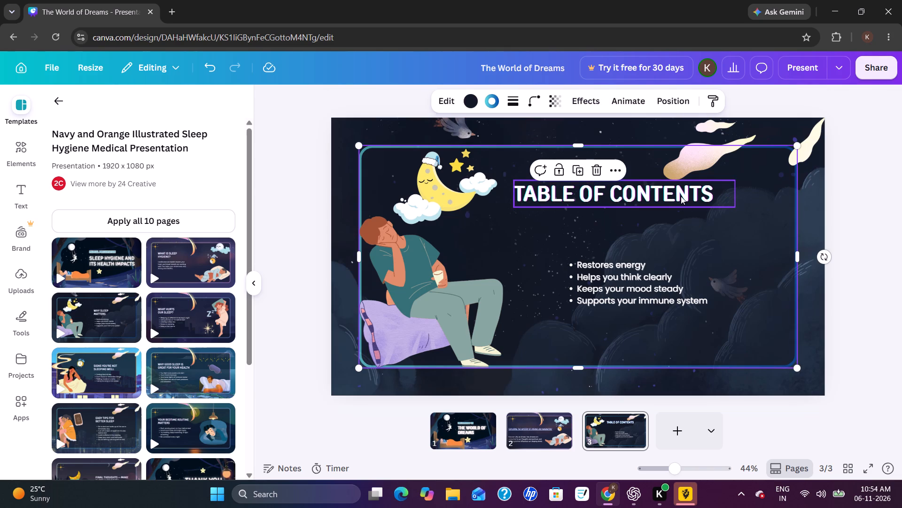
pyautogui.moveTo(681, 196); pyautogui.dragTo(688, 206)
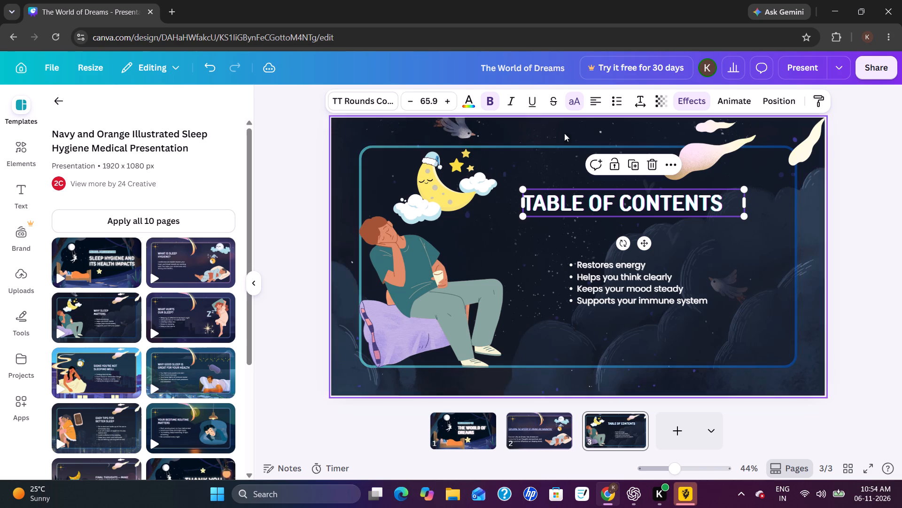
# Underline the "Table of Contents" heading.
pyautogui.click(532, 105)
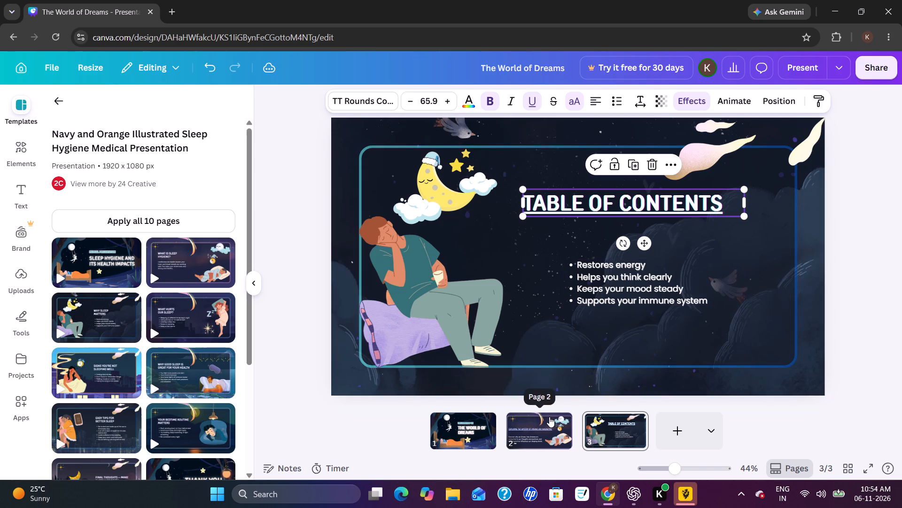
# Recolour page 2's "Exploring the Mystery of Dreams and Imagination" heading to Azure #649ec3, after trying Pastel greyazure #b9d3da.
pyautogui.click(549, 417)
pyautogui.click(535, 242)
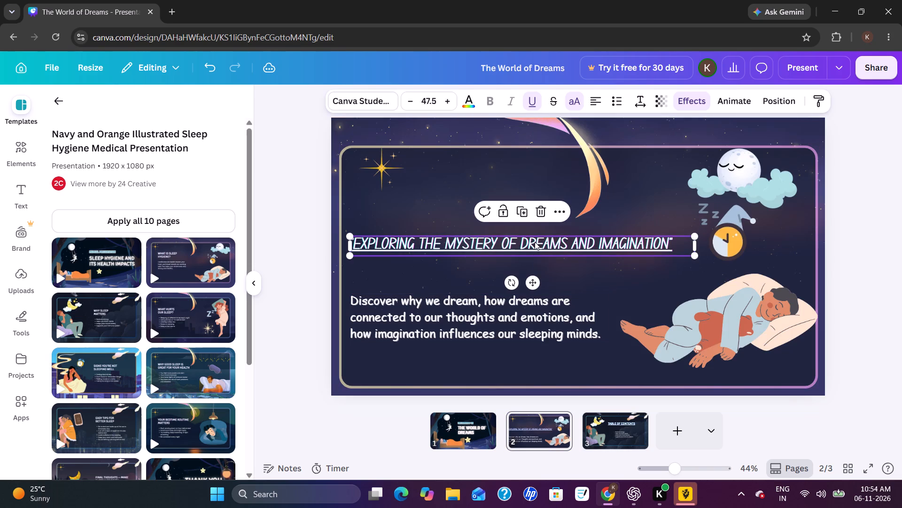
pyautogui.click(473, 95)
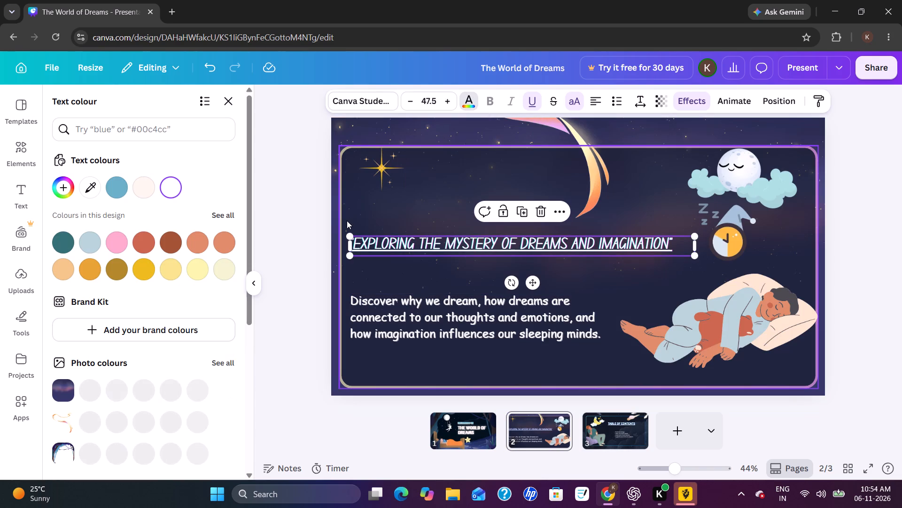
pyautogui.click(90, 248)
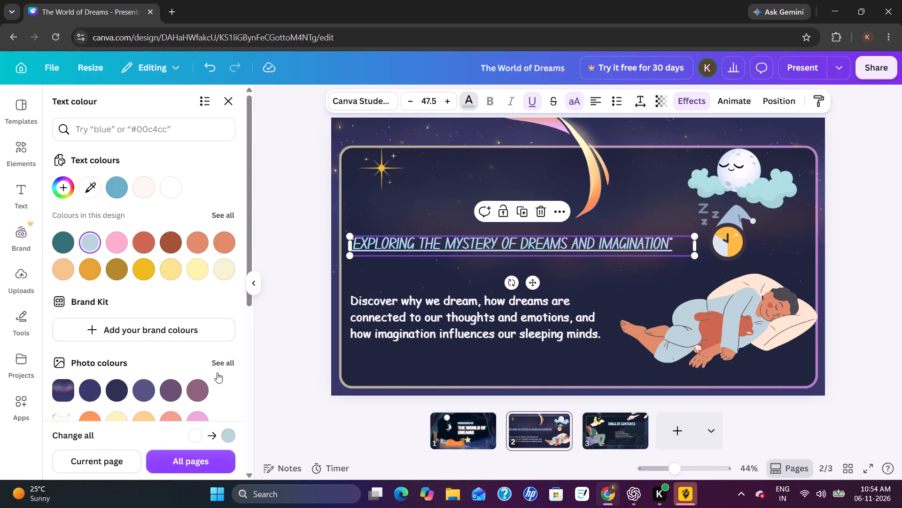
pyautogui.scroll(-4, 150, 350)
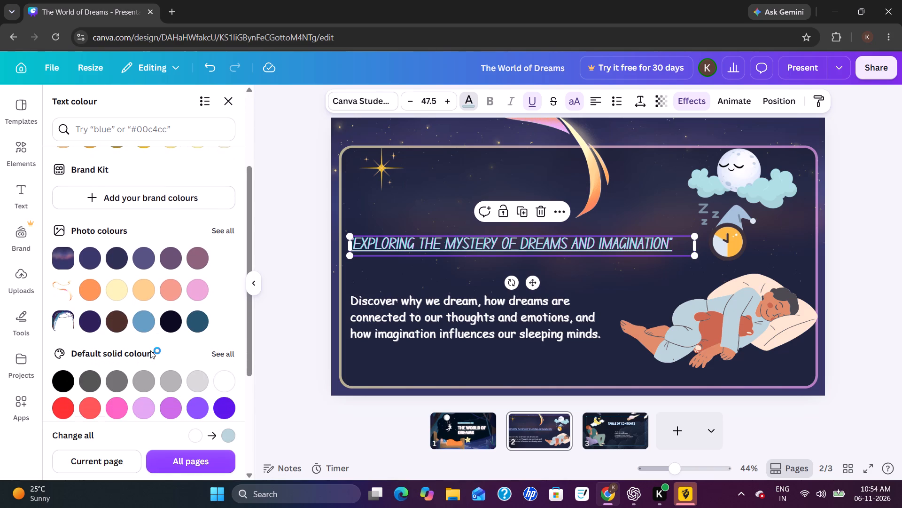
pyautogui.scroll(-1, 150, 350)
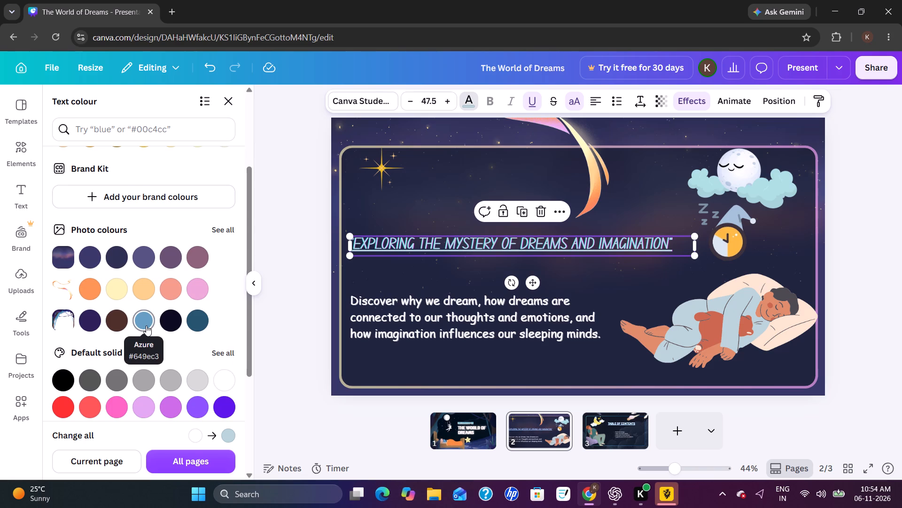
pyautogui.click(146, 325)
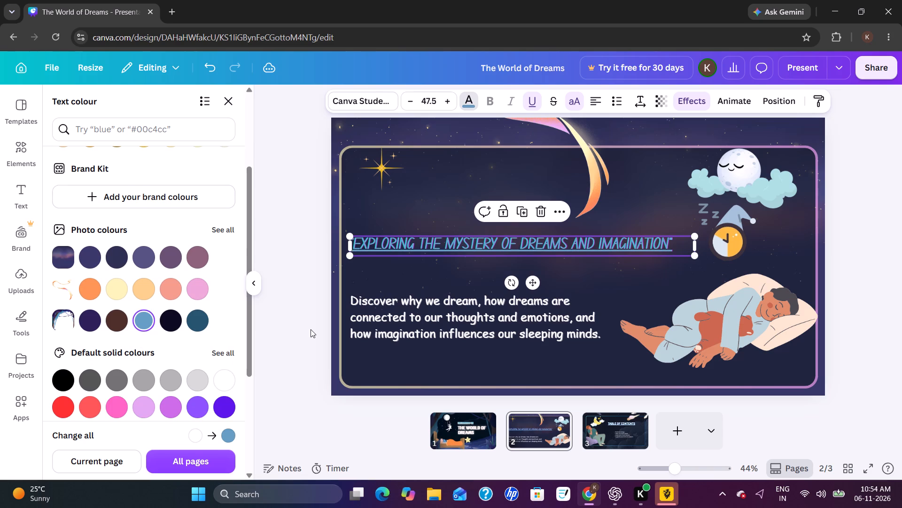
pyautogui.click(311, 329)
pyautogui.click(311, 329)
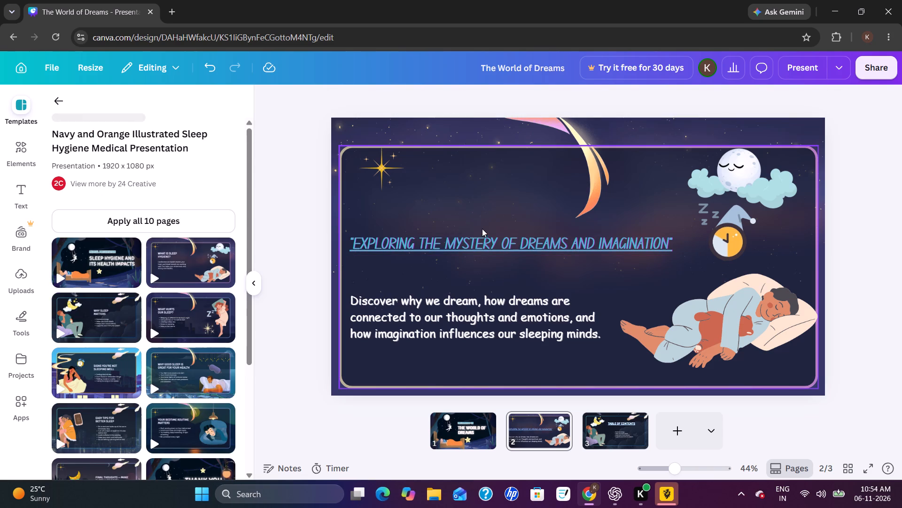
# Recolour page 2's "Exploring the Mystery of Dreams and Imagination" heading to Turquoise blue #5ce1e6.
pyautogui.click(478, 234)
pyautogui.click(481, 239)
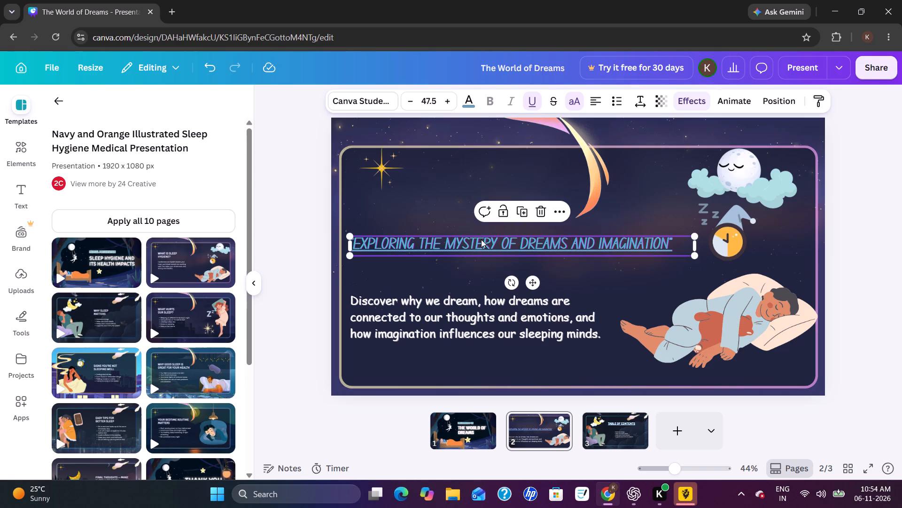
pyautogui.click(476, 96)
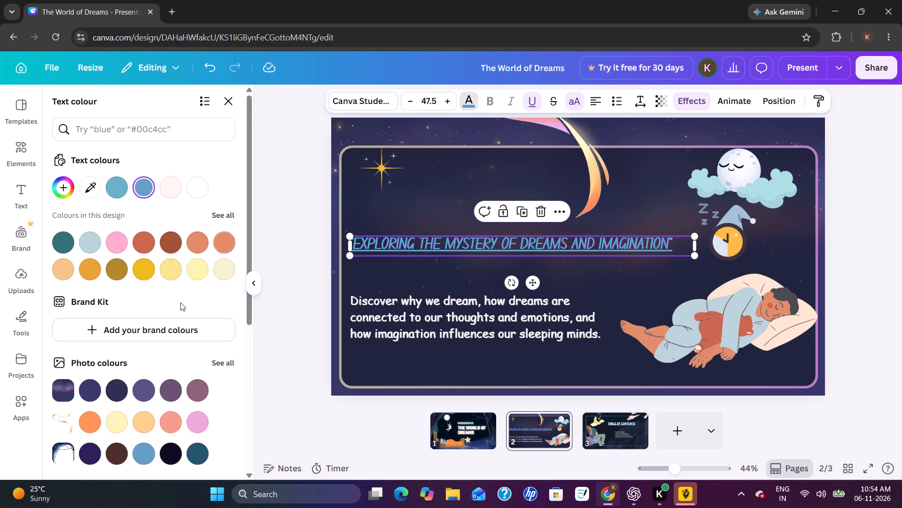
pyautogui.scroll(-3, 180, 302)
pyautogui.click(124, 413)
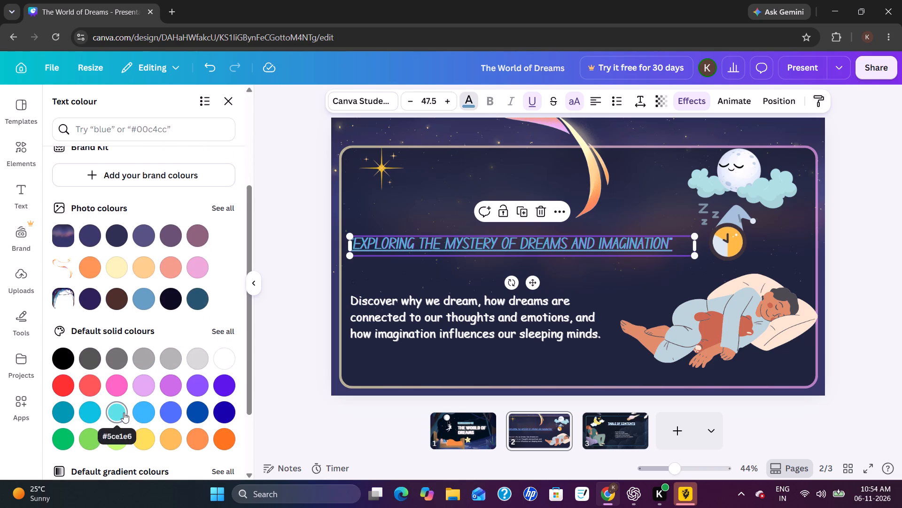
pyautogui.doubleClick(284, 367)
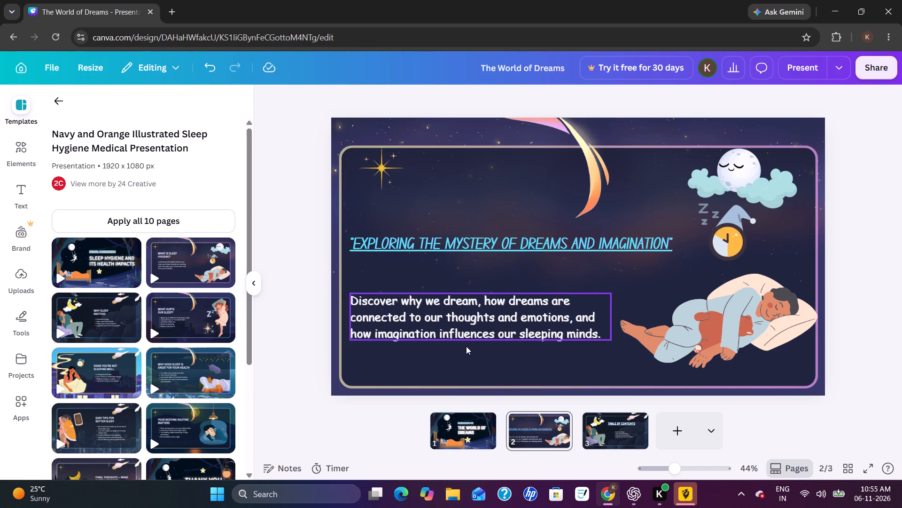
# Recolour page 3's "Table of Contents" heading to Azure #69afc5, after trying Turquoise blue #5ce1e6.
pyautogui.click(601, 421)
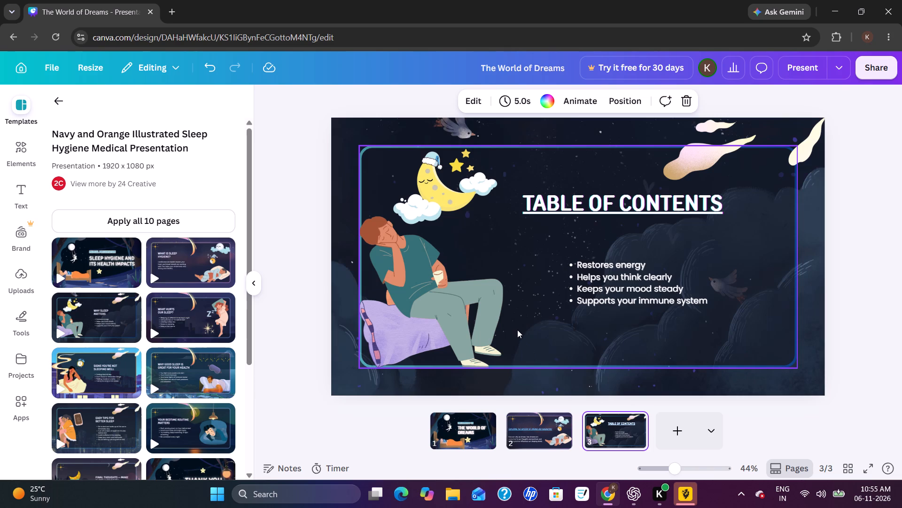
pyautogui.click(585, 206)
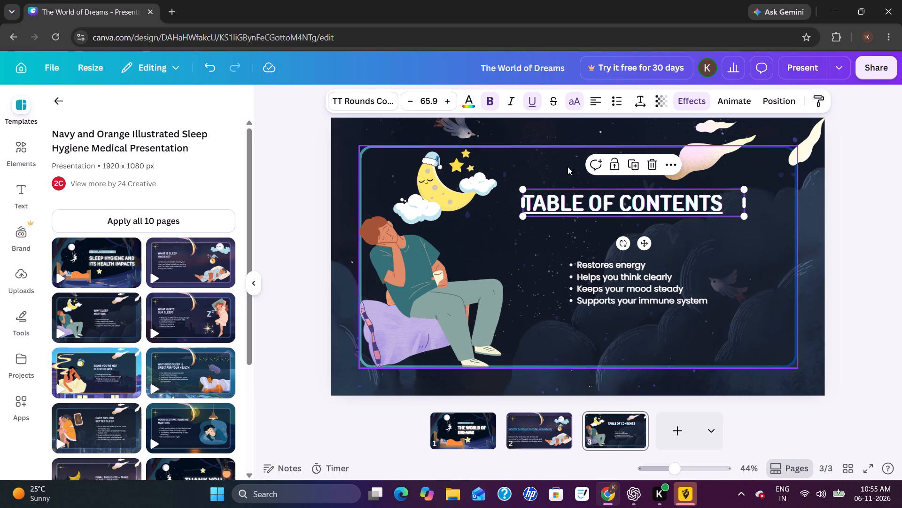
pyautogui.click(469, 111)
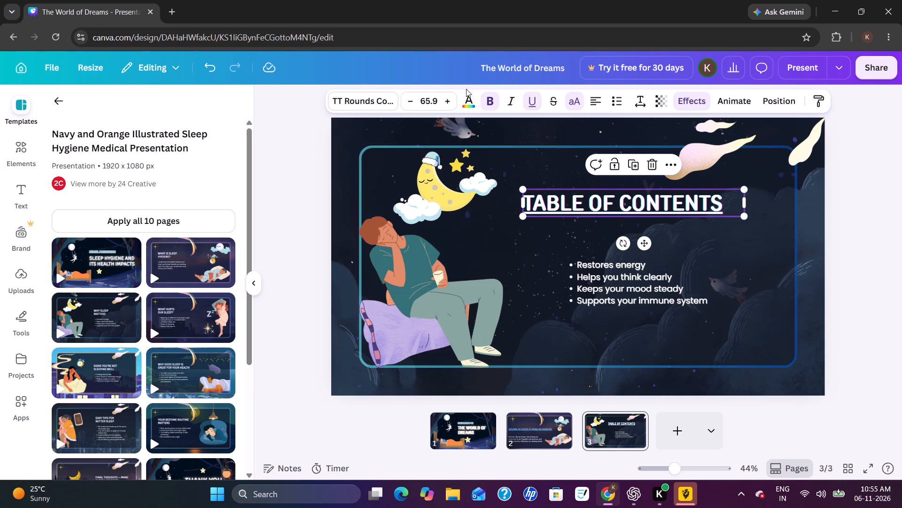
pyautogui.click(464, 98)
pyautogui.click(115, 189)
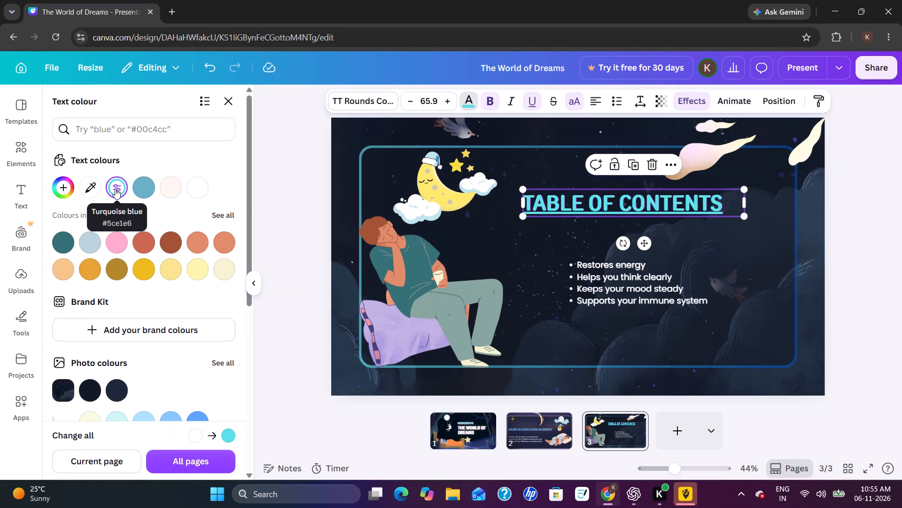
pyautogui.click(150, 186)
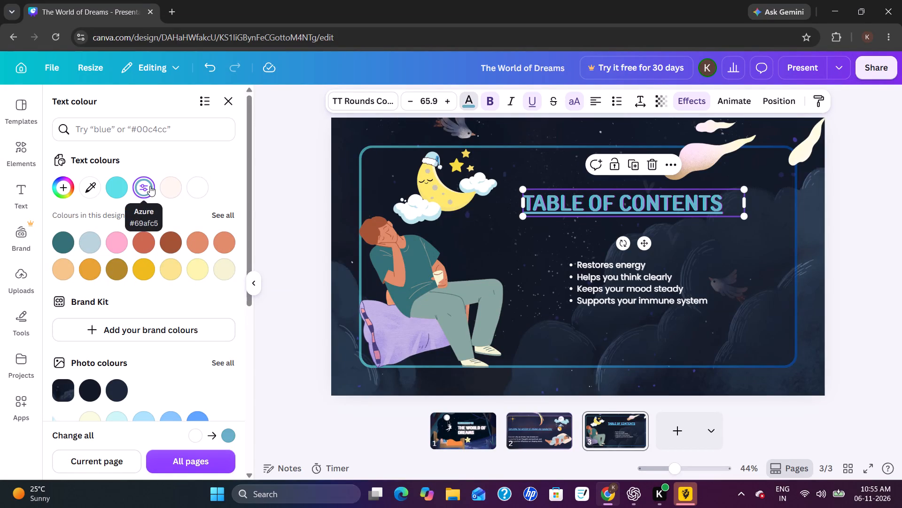
pyautogui.click(278, 286)
pyautogui.click(278, 286)
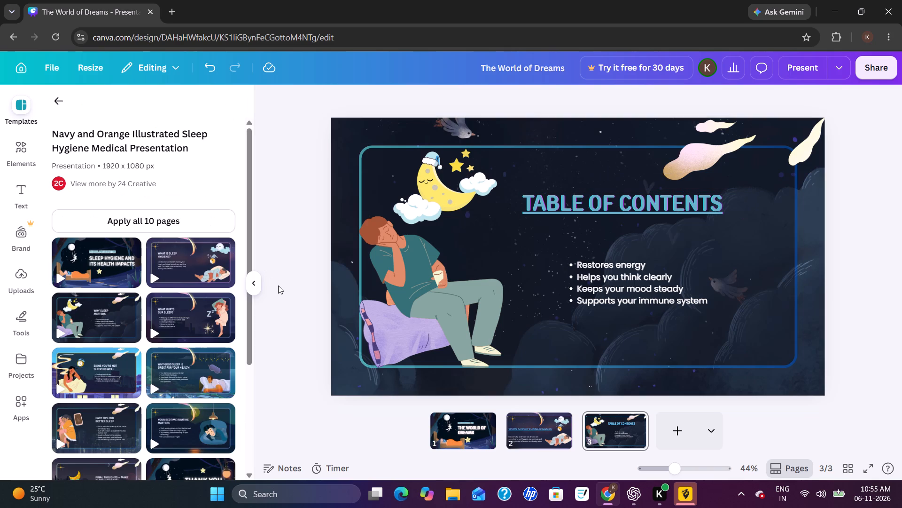
pyautogui.click(540, 445)
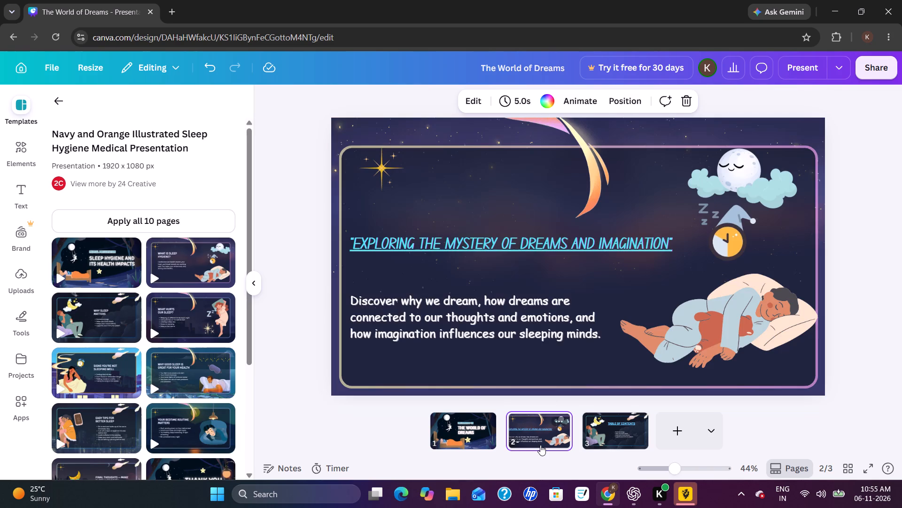
pyautogui.click(599, 429)
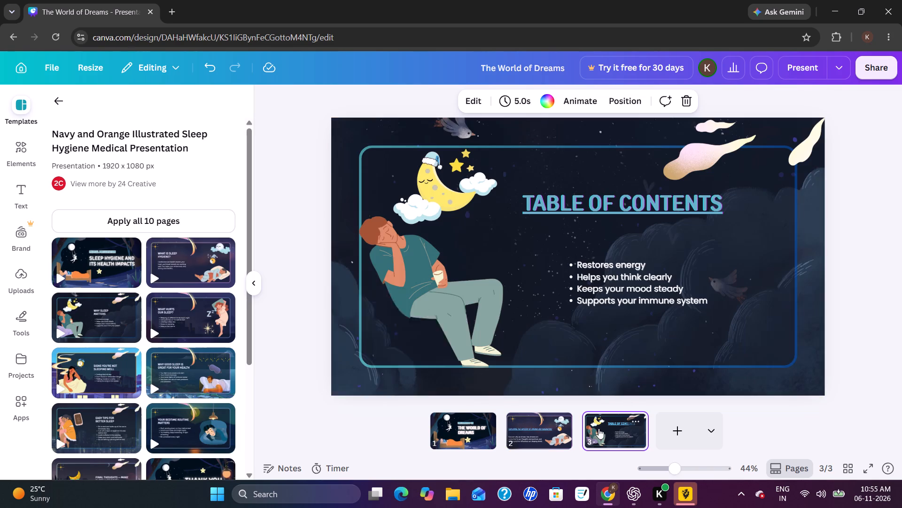
pyautogui.click(638, 311)
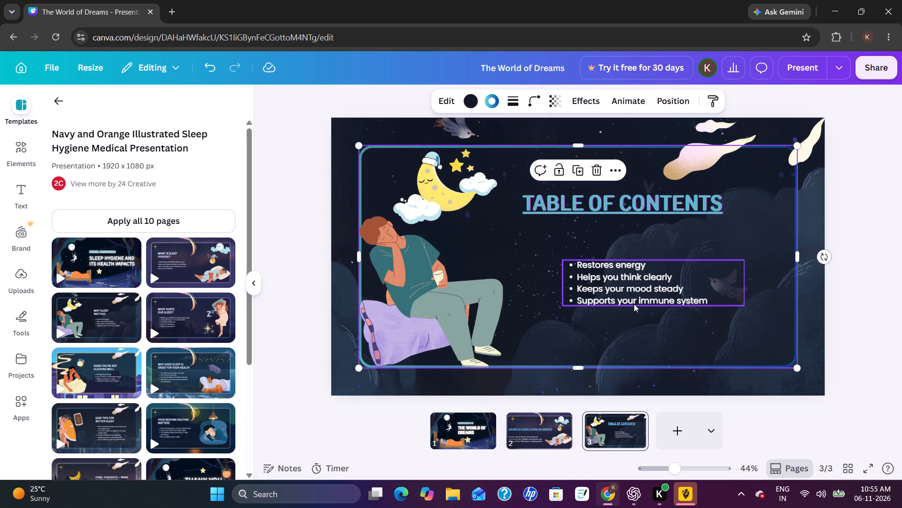
pyautogui.click(634, 304)
pyautogui.click(634, 304)
pyautogui.press('BackSpace')
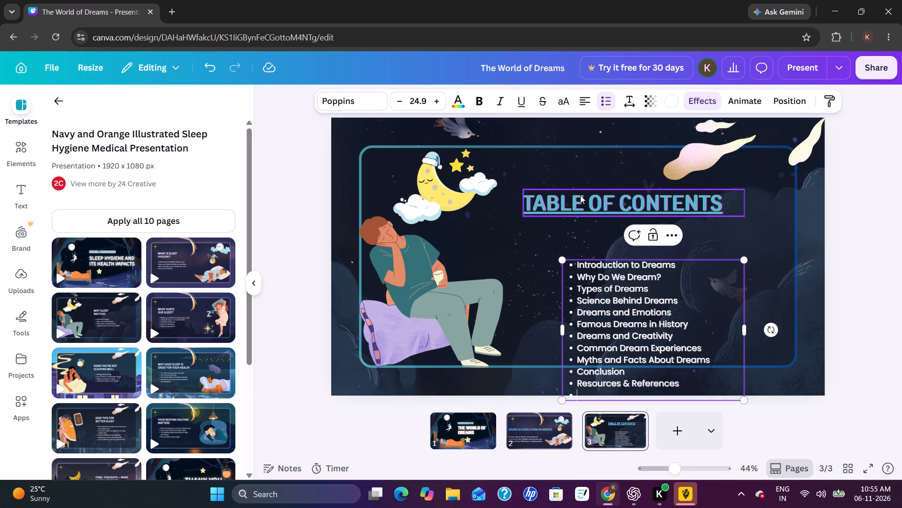
# Shift the pink comet illustration to the frame's upper-right corner and raise the "Table of Contents" heading level with it.
pyautogui.moveTo(580, 195); pyautogui.dragTo(579, 186)
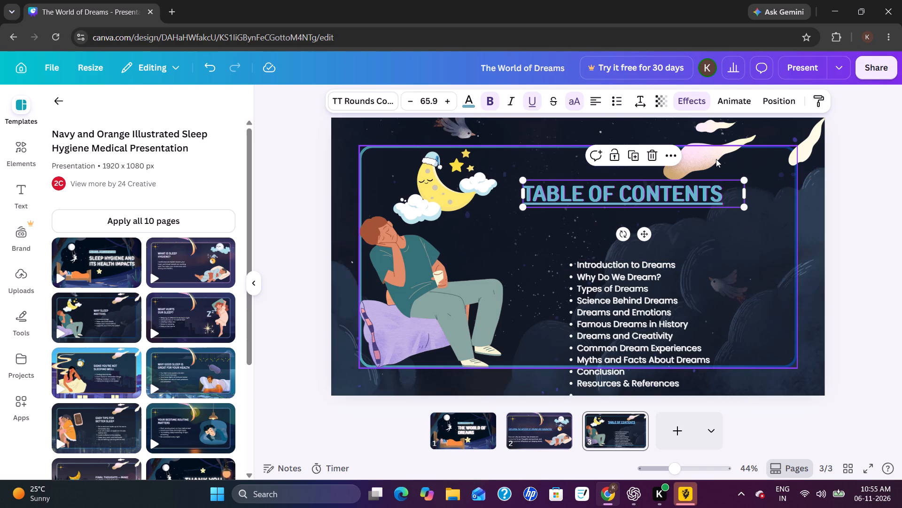
pyautogui.click(703, 153)
pyautogui.moveTo(703, 153); pyautogui.dragTo(764, 150)
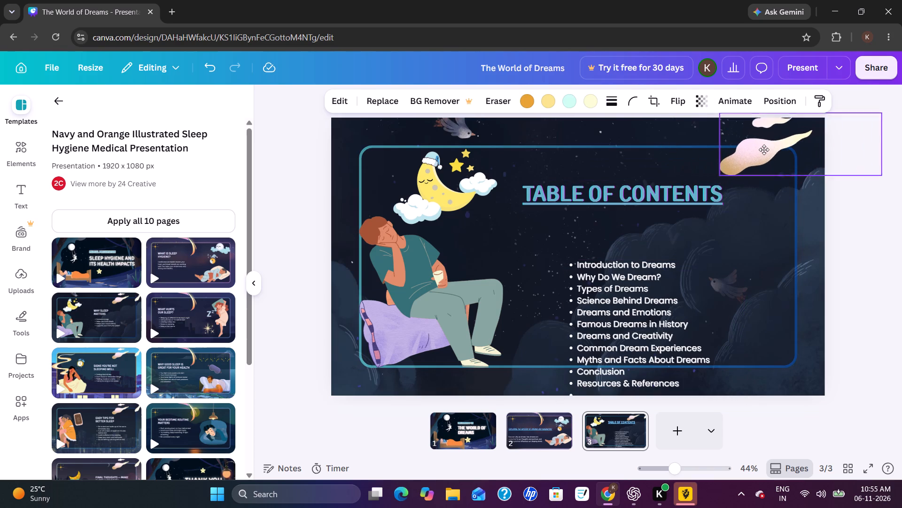
pyautogui.moveTo(764, 150); pyautogui.dragTo(774, 163)
pyautogui.moveTo(696, 187); pyautogui.dragTo(695, 167)
# Move the contents list up beneath the heading and enlarge it to a font size of about 28.4.
pyautogui.moveTo(656, 293); pyautogui.dragTo(649, 269)
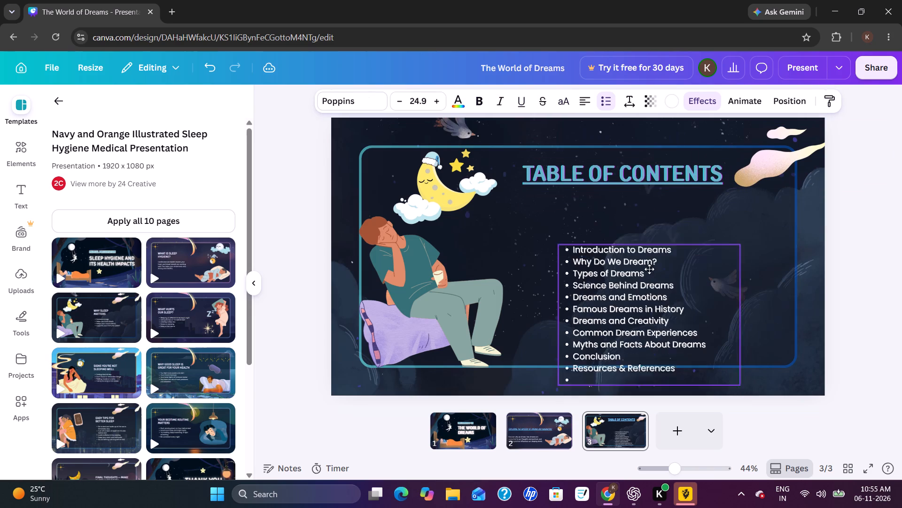
pyautogui.moveTo(649, 269); pyautogui.dragTo(648, 231)
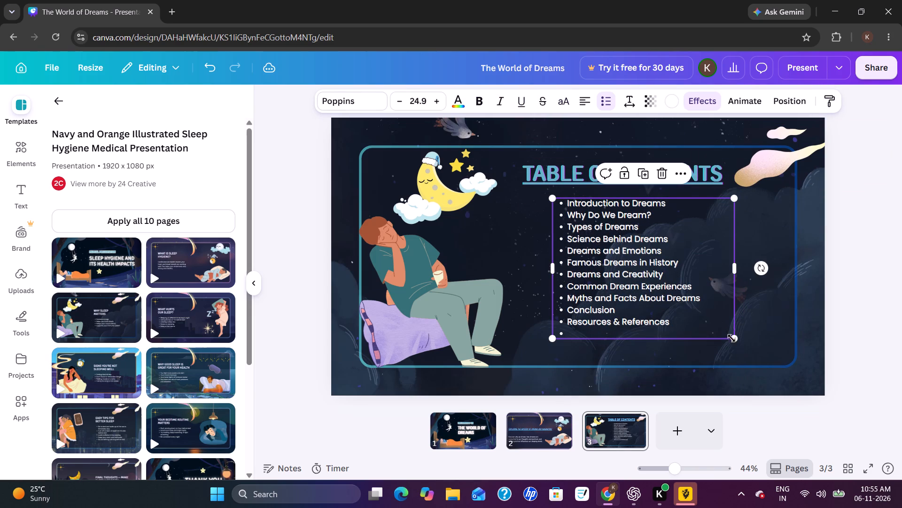
pyautogui.moveTo(733, 339); pyautogui.dragTo(753, 367)
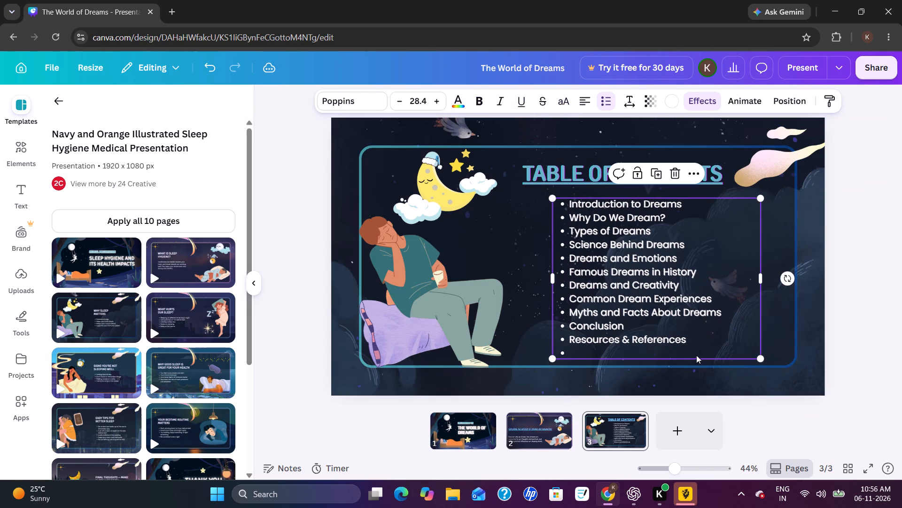
# Delete the empty bullet at the end of the contents list.
pyautogui.doubleClick(685, 348)
pyautogui.press('BackSpace')
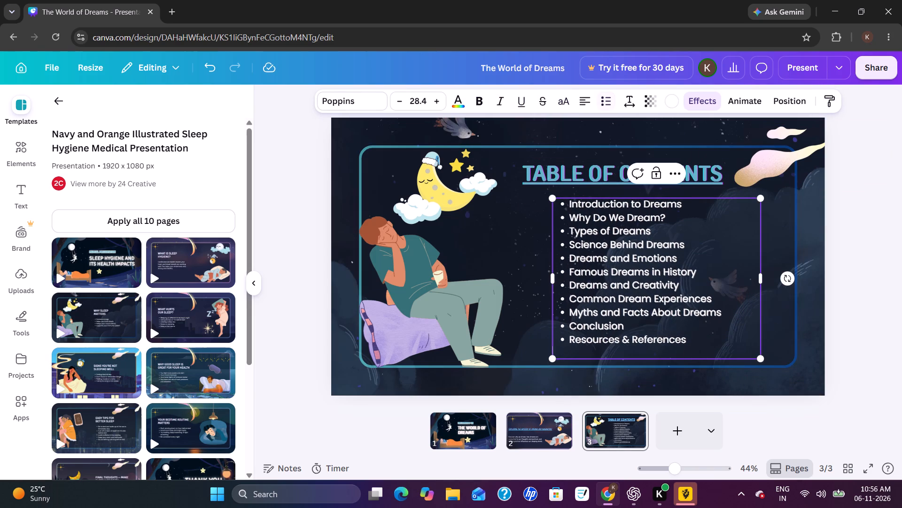
pyautogui.press('BackSpace')
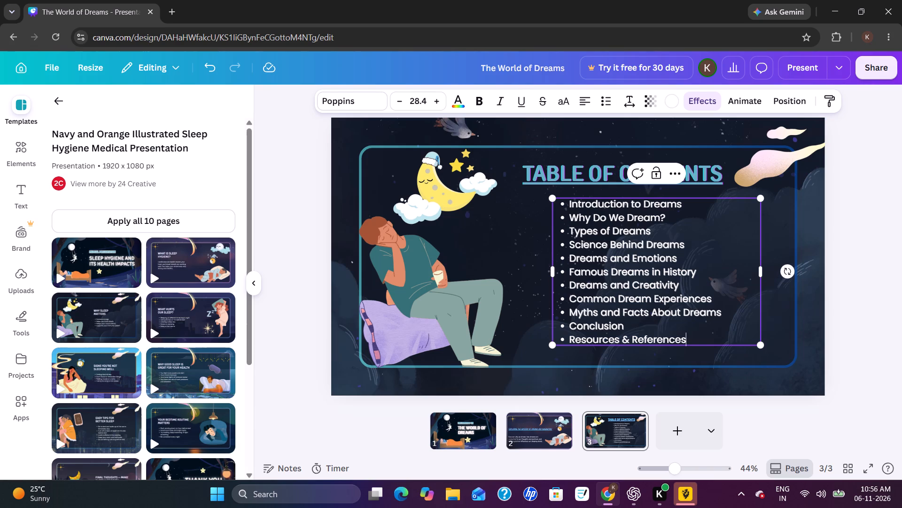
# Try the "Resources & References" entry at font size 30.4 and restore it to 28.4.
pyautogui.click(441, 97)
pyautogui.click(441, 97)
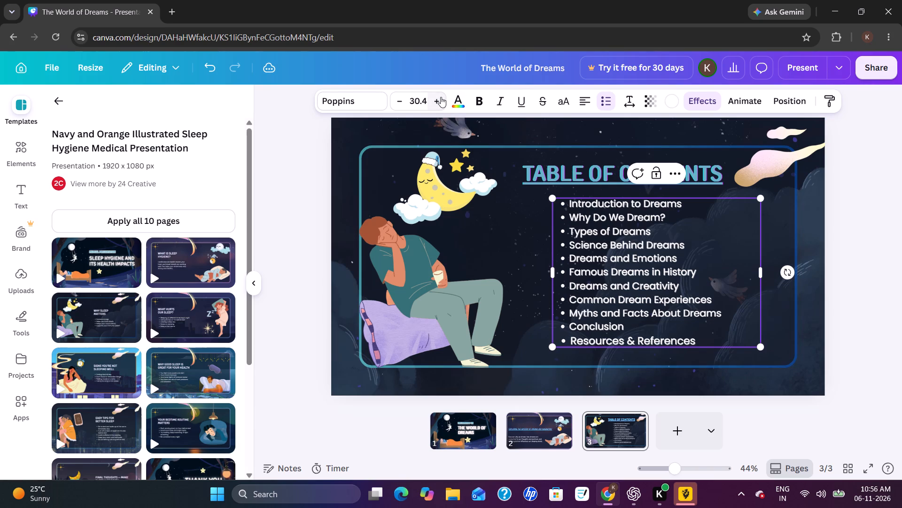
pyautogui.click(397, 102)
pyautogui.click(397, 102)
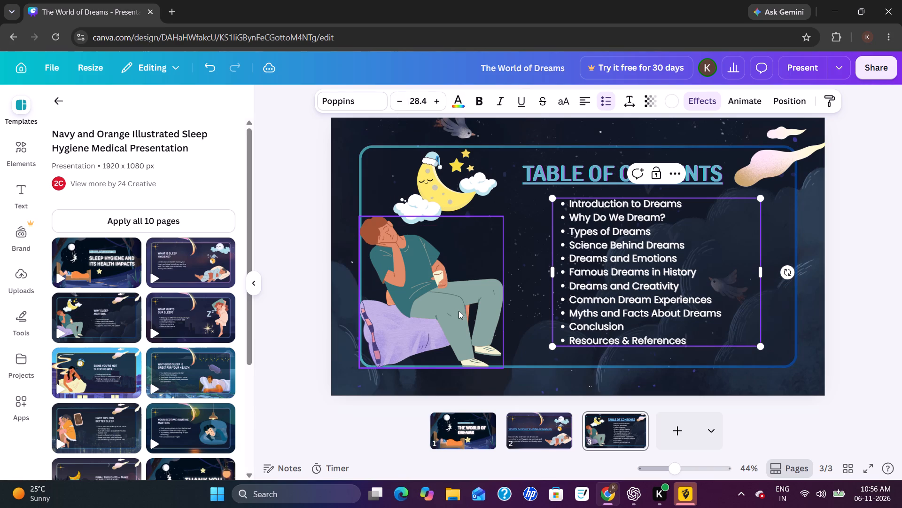
# Increase the whole contents list's font size to 30.4.
pyautogui.click(505, 238)
pyautogui.click(595, 253)
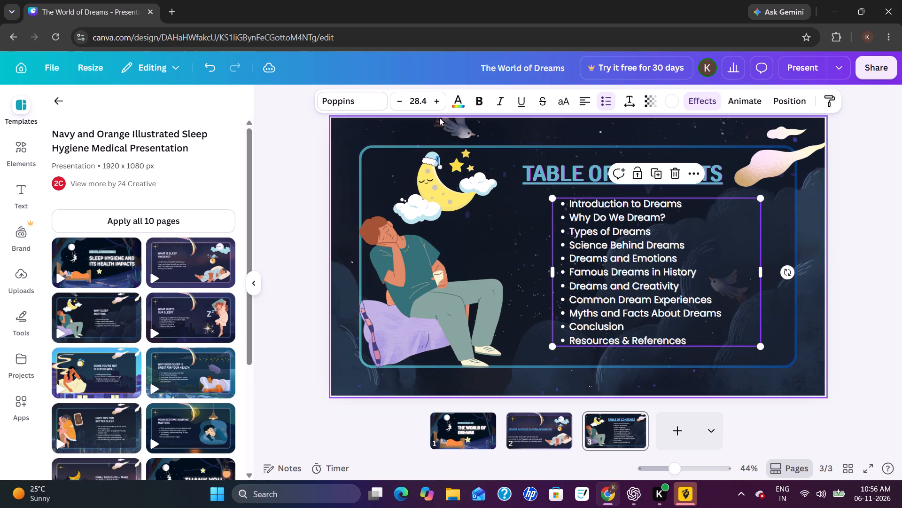
pyautogui.click(436, 98)
pyautogui.click(436, 98)
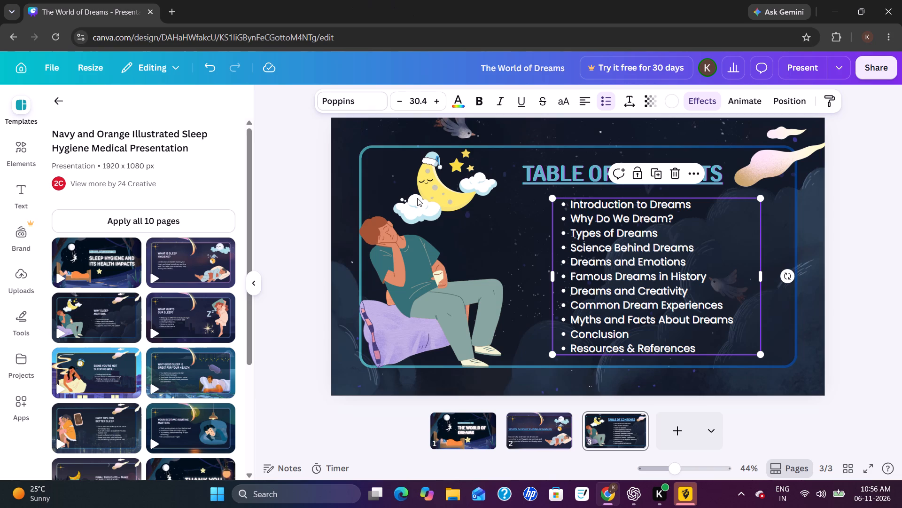
# Change the contents list's font to Marykate and increase its size to 32.4.
pyautogui.click(365, 106)
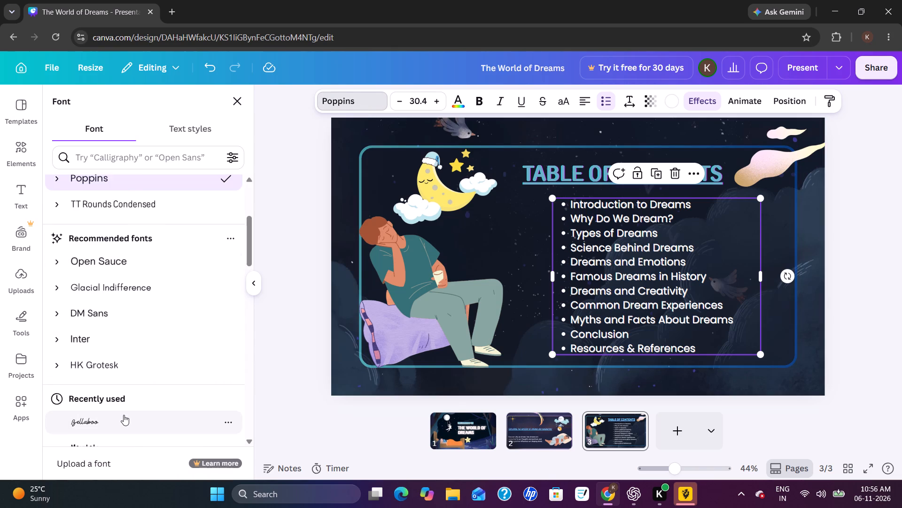
pyautogui.scroll(-2, 124, 415)
pyautogui.click(132, 376)
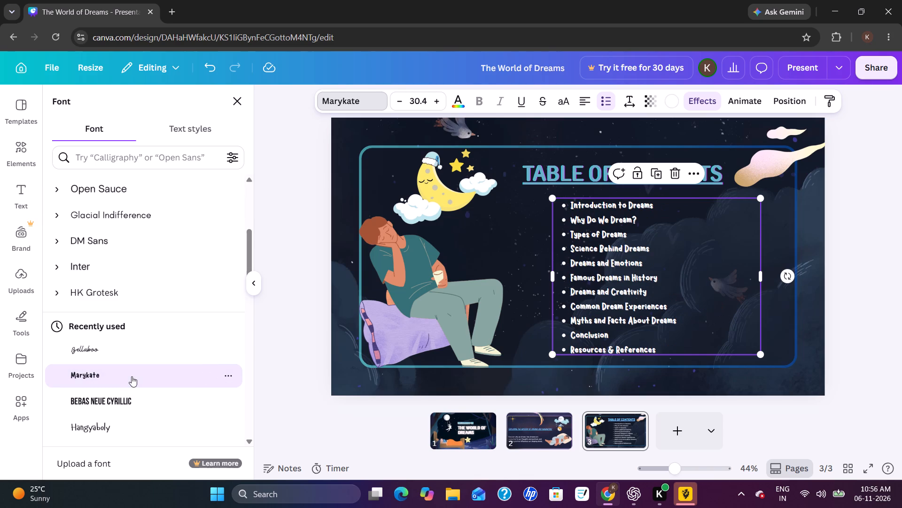
pyautogui.click(437, 106)
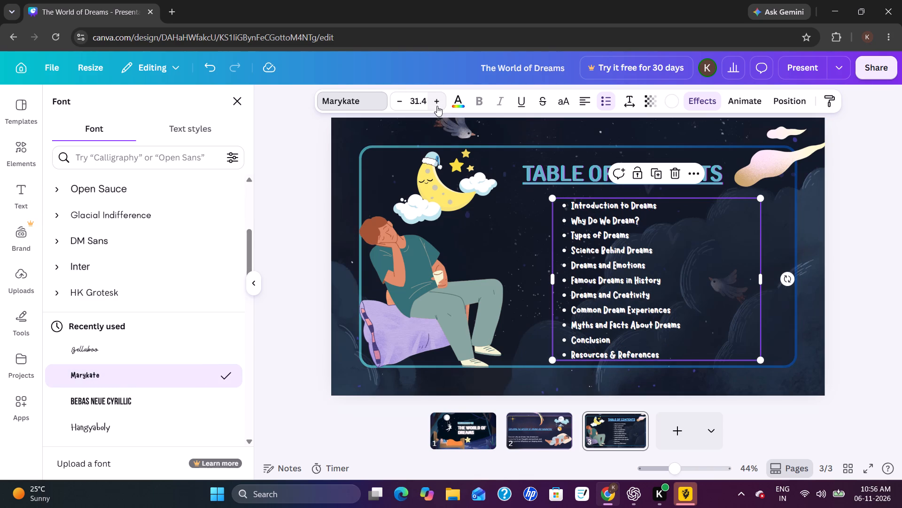
pyautogui.click(437, 106)
pyautogui.click(898, 275)
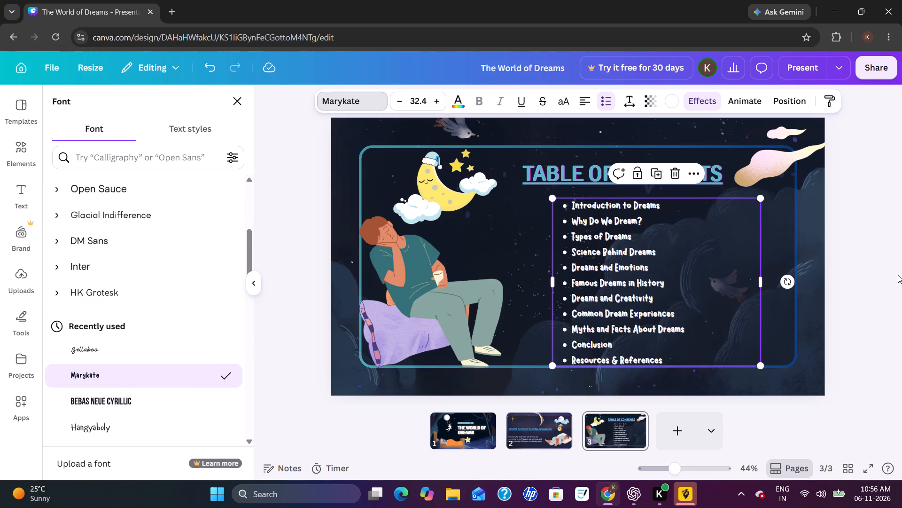
# Move the contents list on page 3 slightly left and up so it sits under the "TABLE OF CONTENTS" heading.
pyautogui.click(898, 275)
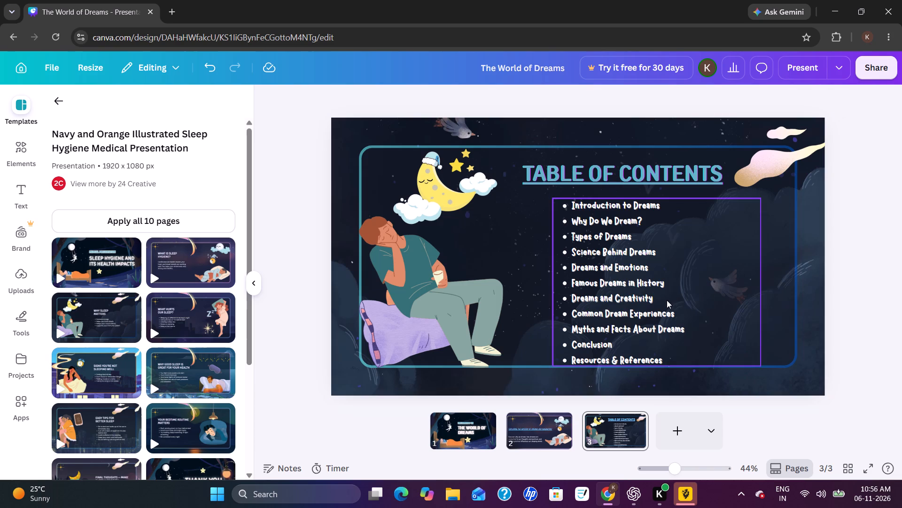
pyautogui.click(667, 298)
pyautogui.moveTo(667, 298); pyautogui.dragTo(661, 294)
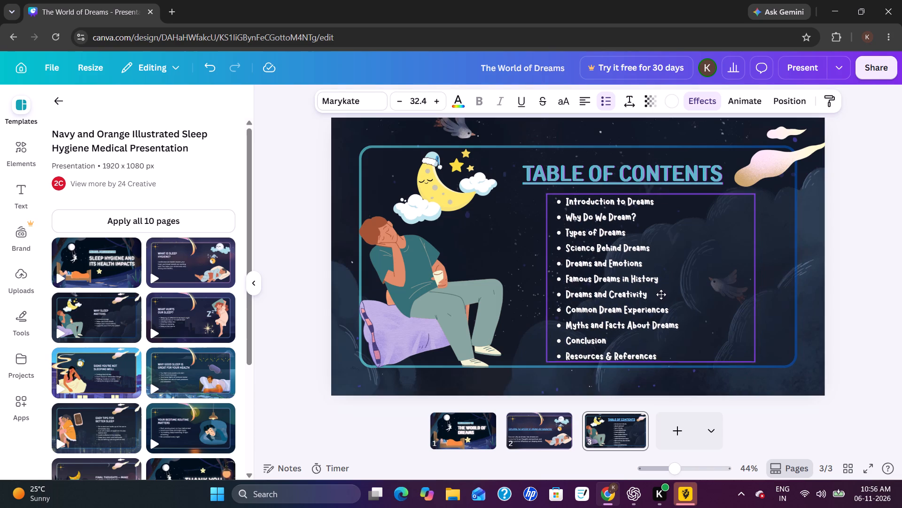
pyautogui.moveTo(661, 294); pyautogui.dragTo(631, 294)
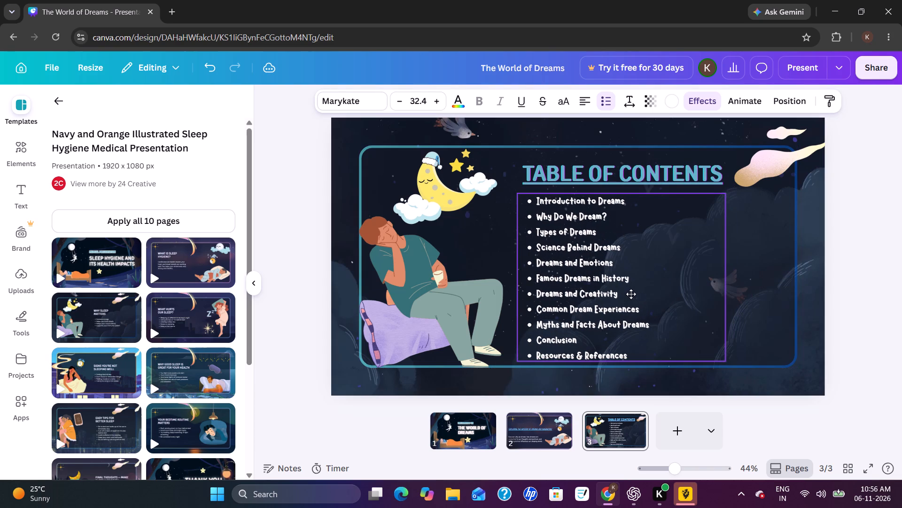
pyautogui.moveTo(631, 294); pyautogui.dragTo(639, 295)
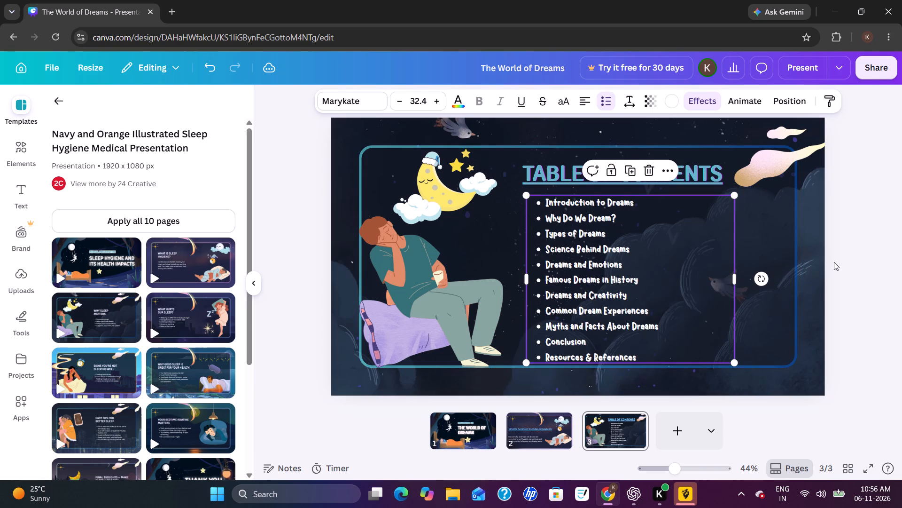
pyautogui.click(849, 261)
pyautogui.click(849, 261)
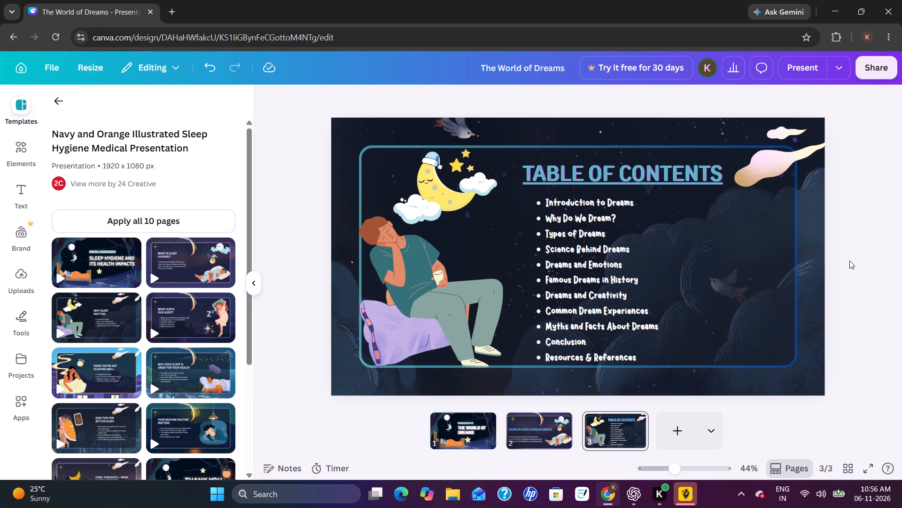
# Enlarge the rounded gradient frame on page 3 outward from its lower-right corner.
pyautogui.click(734, 365)
pyautogui.moveTo(797, 368); pyautogui.dragTo(797, 369)
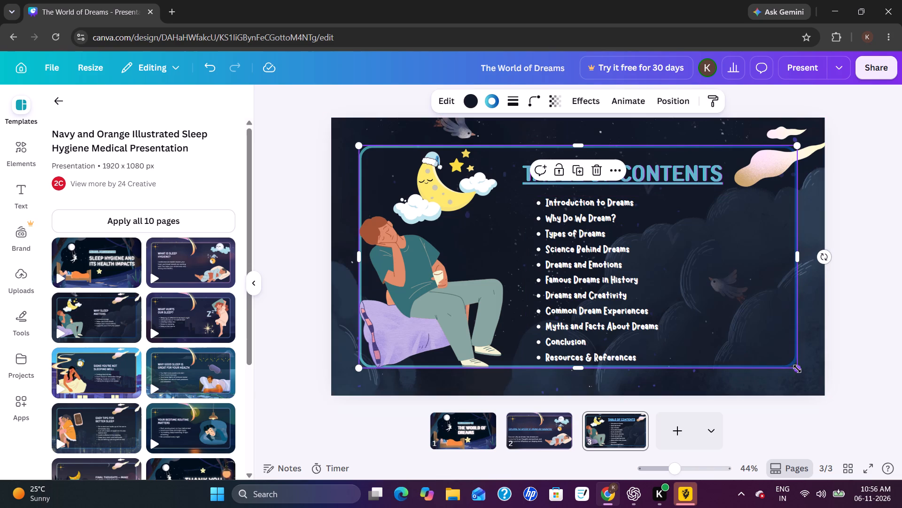
pyautogui.moveTo(797, 369); pyautogui.dragTo(809, 384)
# Scale the contents list up to font size 35.6 and narrow its text box to fit closely around the entries.
pyautogui.click(662, 332)
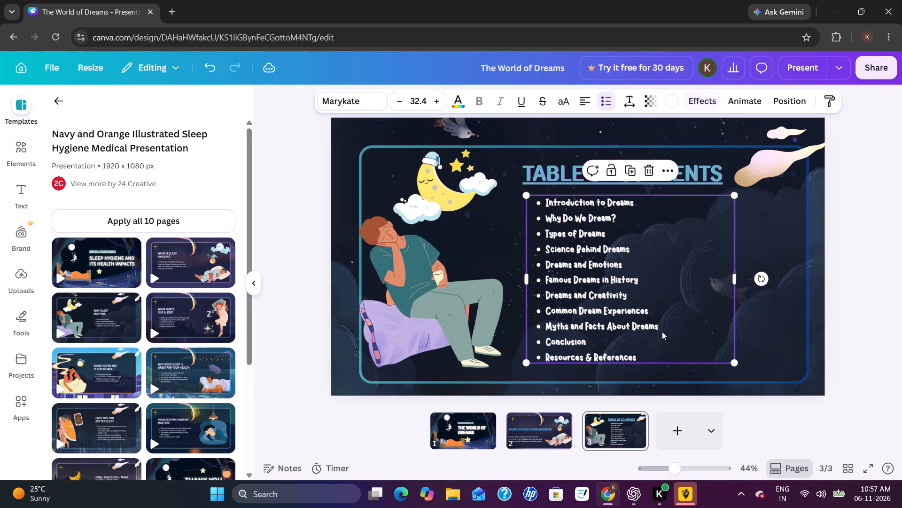
pyautogui.moveTo(733, 362); pyautogui.dragTo(735, 364)
pyautogui.moveTo(735, 364); pyautogui.dragTo(746, 374)
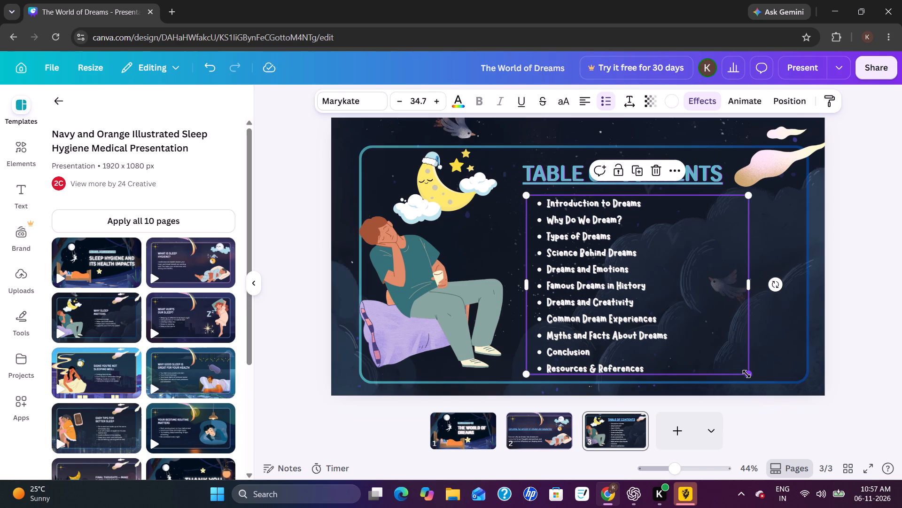
pyautogui.moveTo(750, 376); pyautogui.dragTo(757, 382)
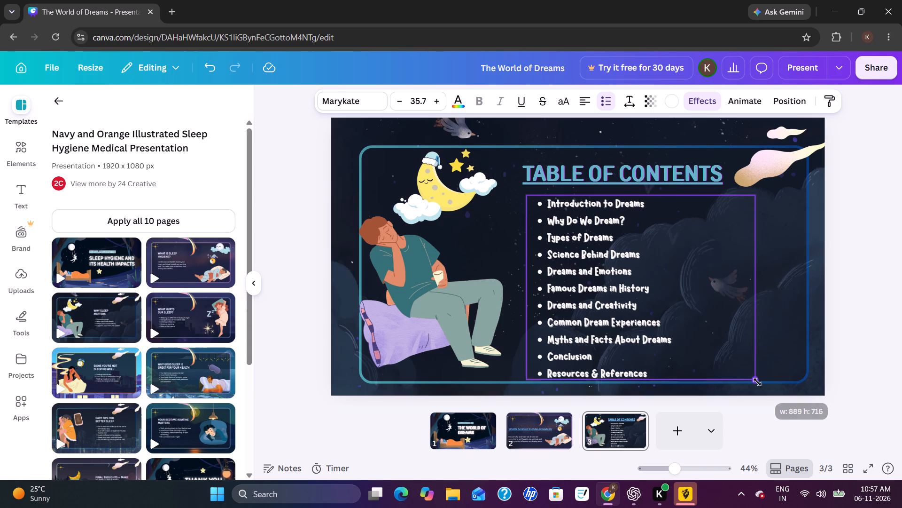
pyautogui.moveTo(757, 382); pyautogui.dragTo(759, 378)
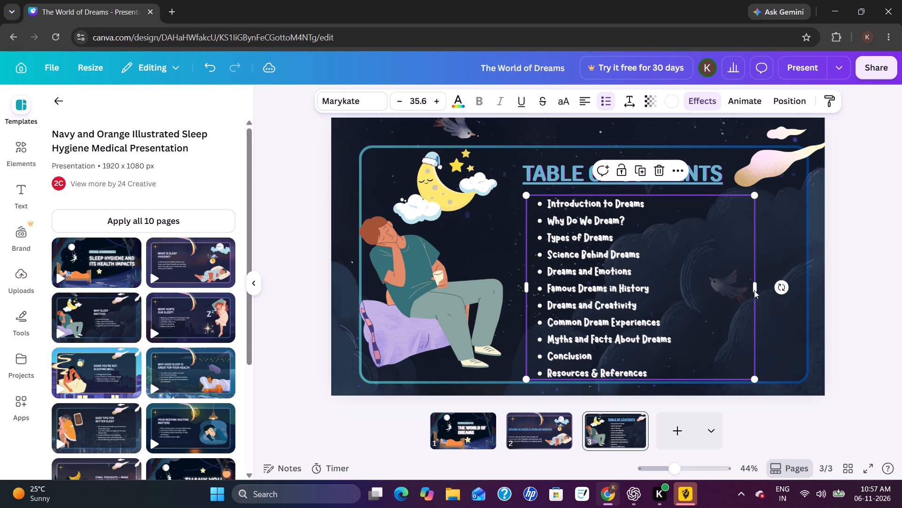
pyautogui.moveTo(755, 289); pyautogui.dragTo(758, 302)
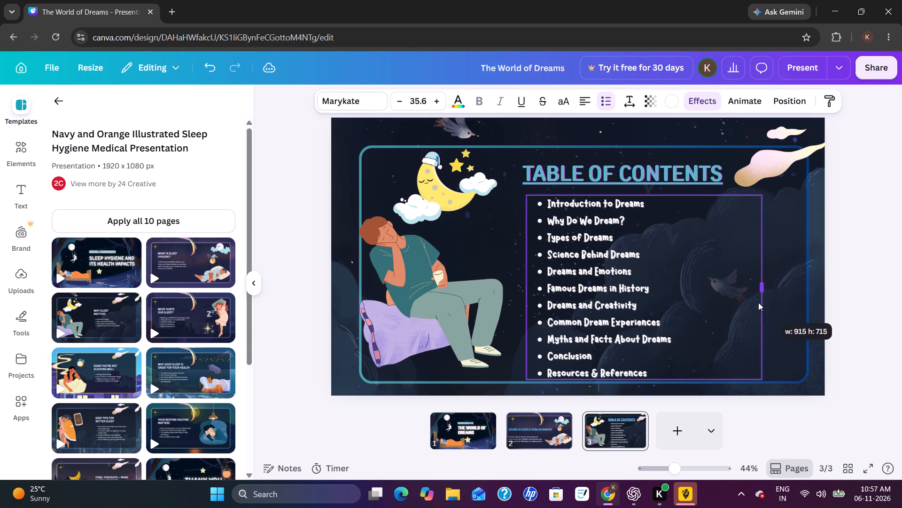
pyautogui.moveTo(758, 302); pyautogui.dragTo(689, 318)
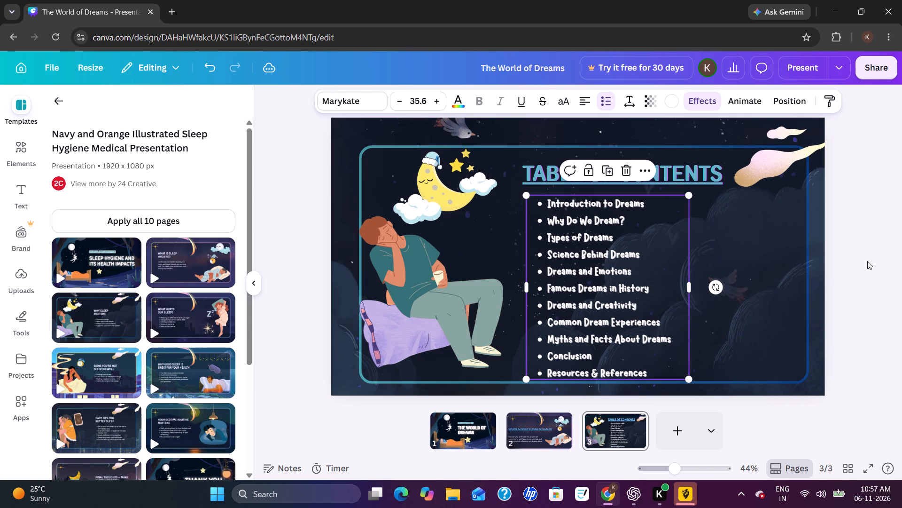
pyautogui.click(867, 261)
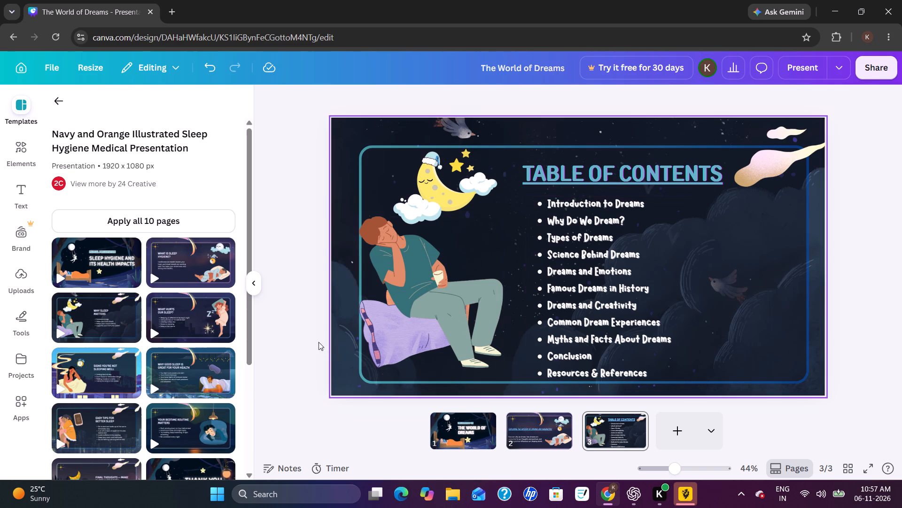
# Increase the "TABLE OF CONTENTS" heading to font size 69.9 and shift it slightly up and left.
pyautogui.click(583, 183)
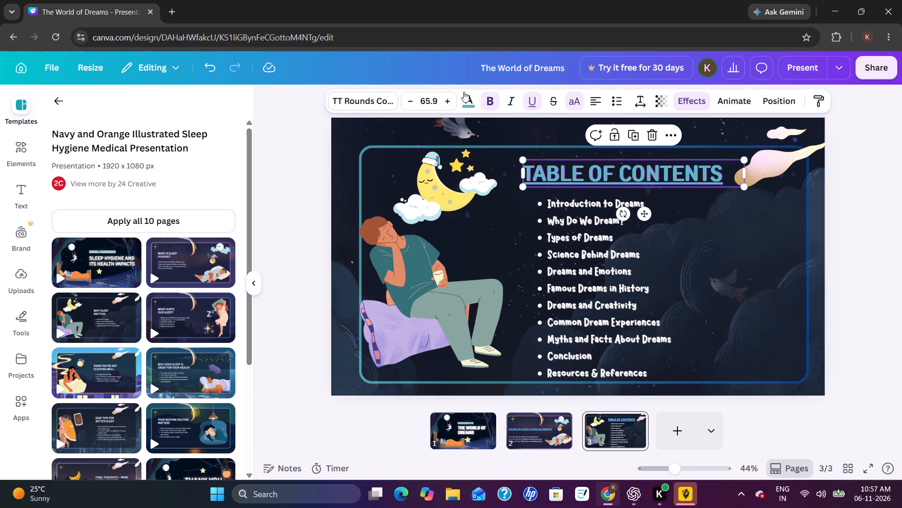
pyautogui.click(447, 99)
pyautogui.click(447, 99)
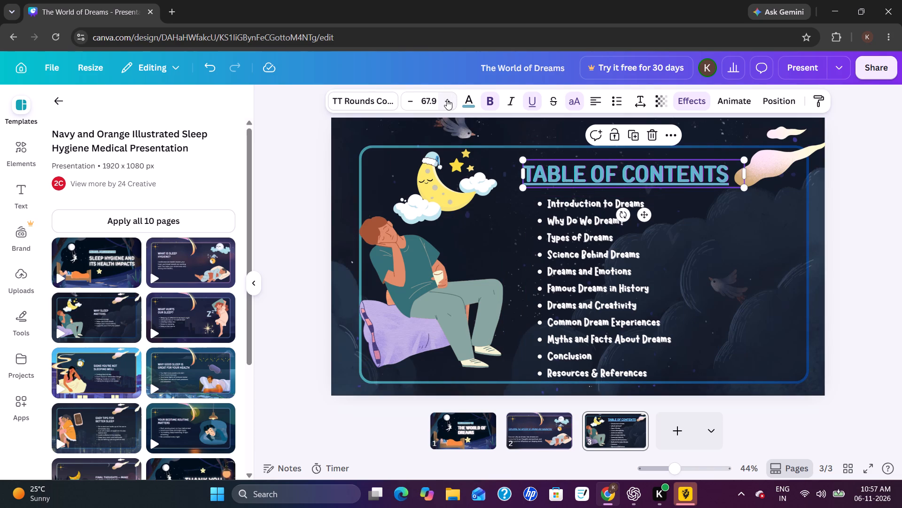
pyautogui.click(447, 99)
pyautogui.click(447, 99)
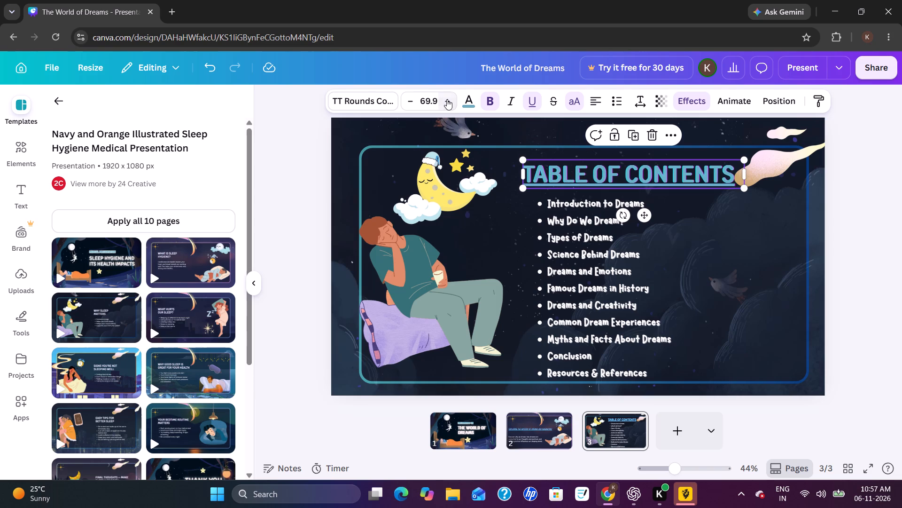
pyautogui.moveTo(596, 173); pyautogui.dragTo(587, 166)
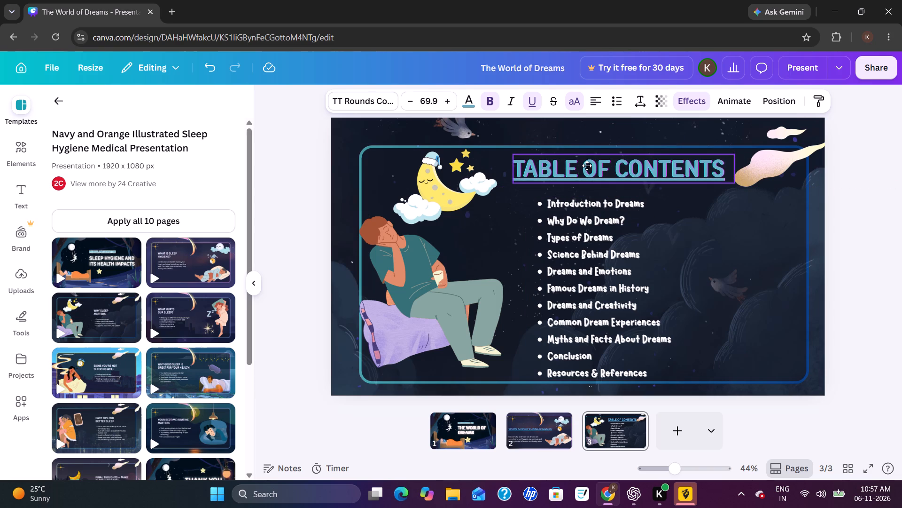
pyautogui.moveTo(587, 166); pyautogui.dragTo(587, 166)
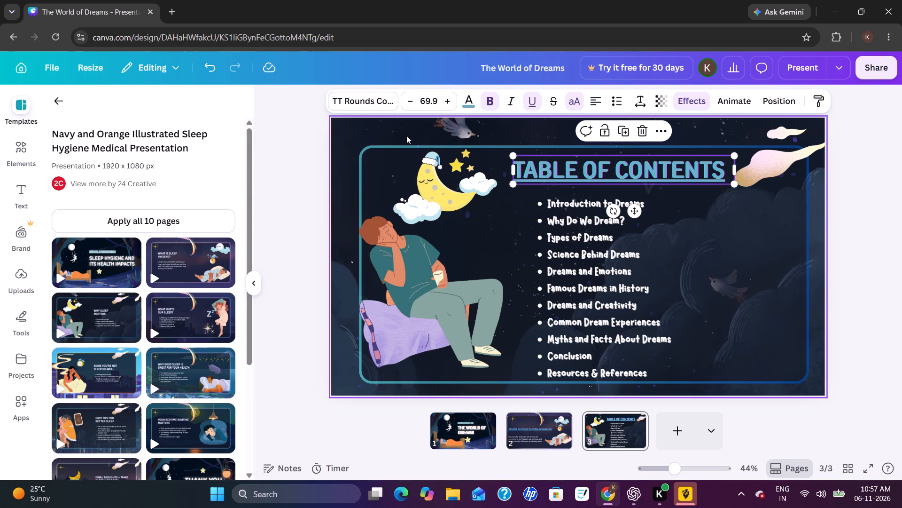
# Add the template's "What hurts our sleep?" page to the presentation as page 4.
pyautogui.click(186, 316)
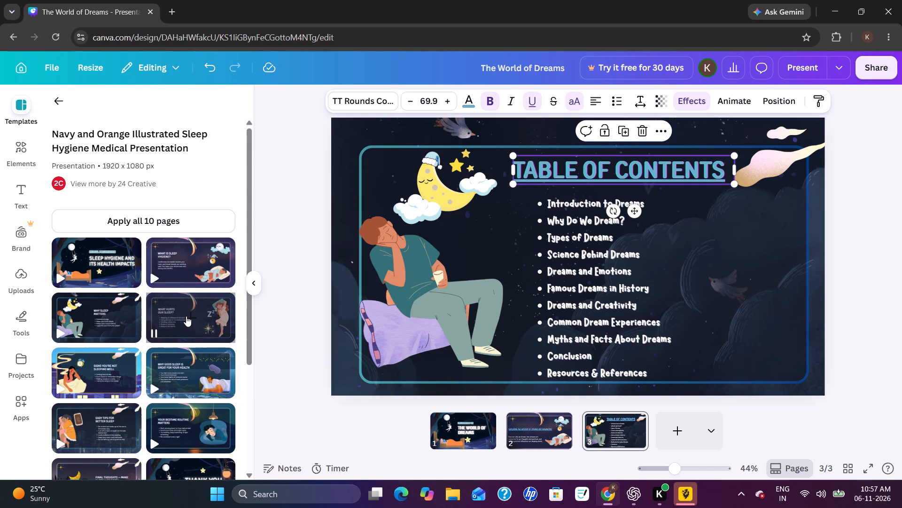
pyautogui.click(520, 292)
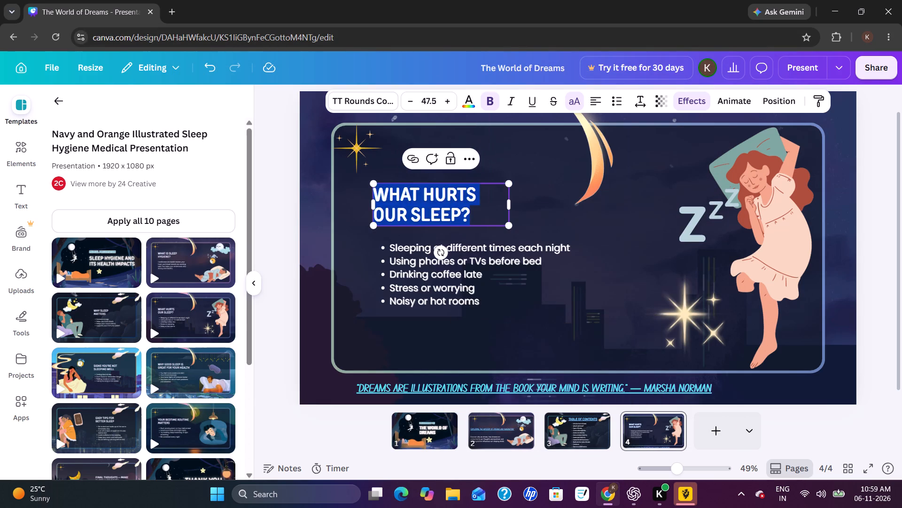
pyautogui.press(']')
pyautogui.hotkey('ctrl', 'v')
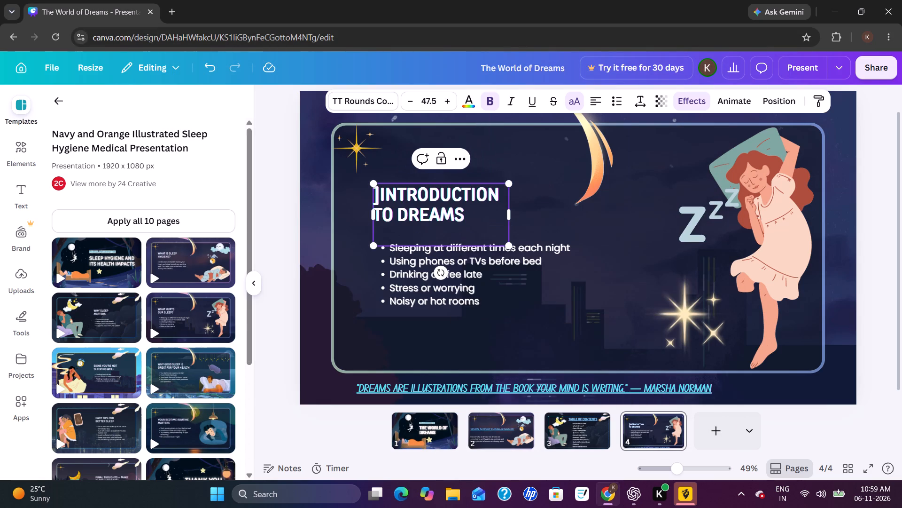
pyautogui.click(381, 193)
pyautogui.press('BackSpace')
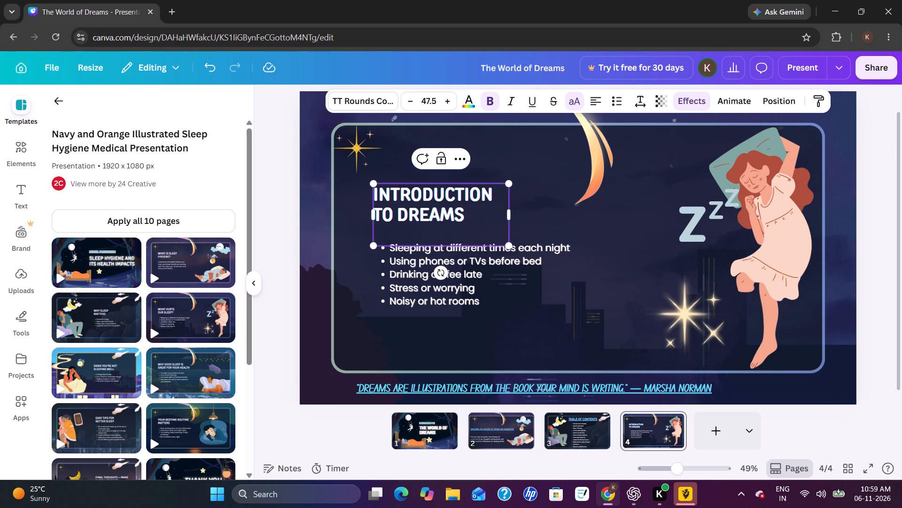
# Widen the "Introduction to Dreams" heading box so the text fits one line, shift it slightly left and underline it.
pyautogui.moveTo(510, 213); pyautogui.dragTo(562, 207)
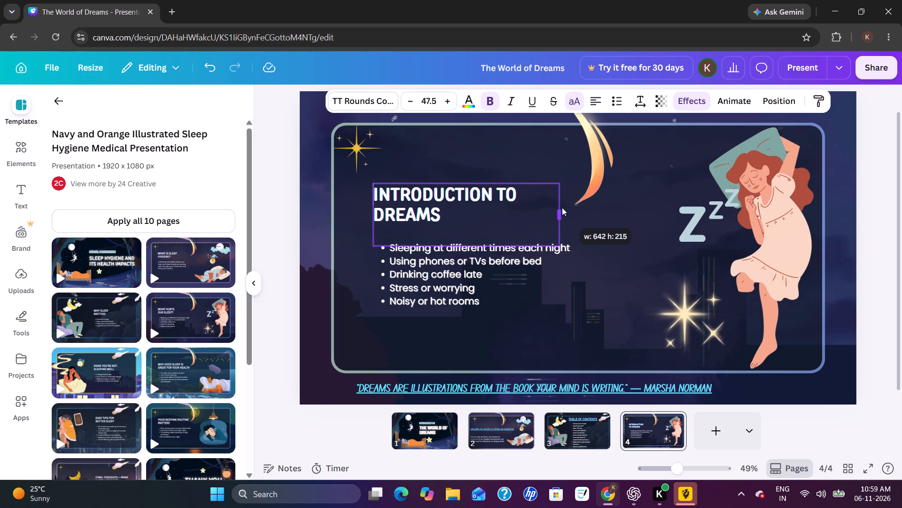
pyautogui.moveTo(562, 207); pyautogui.dragTo(608, 189)
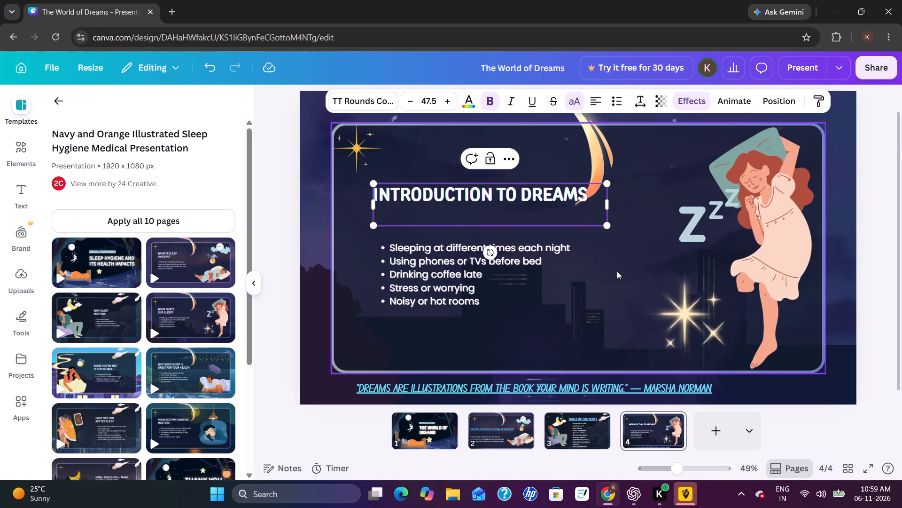
pyautogui.click(617, 271)
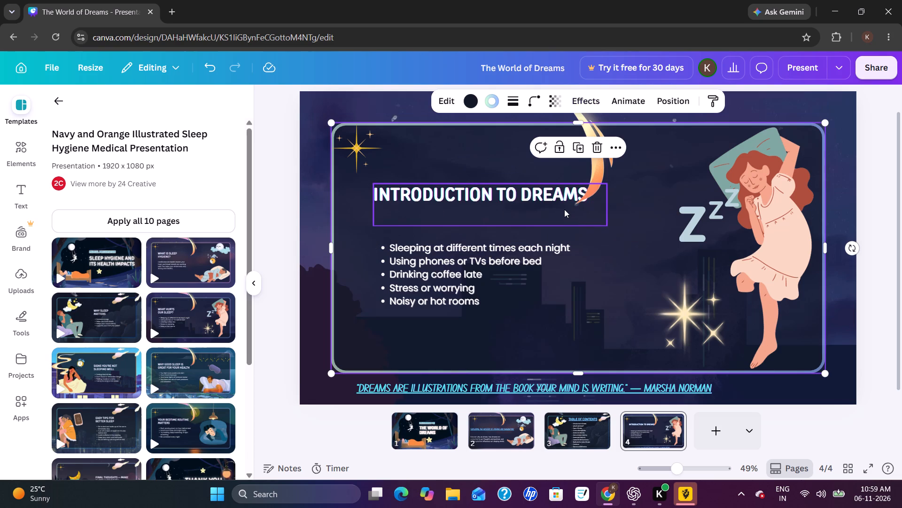
pyautogui.moveTo(564, 209); pyautogui.dragTo(548, 207)
pyautogui.click(537, 106)
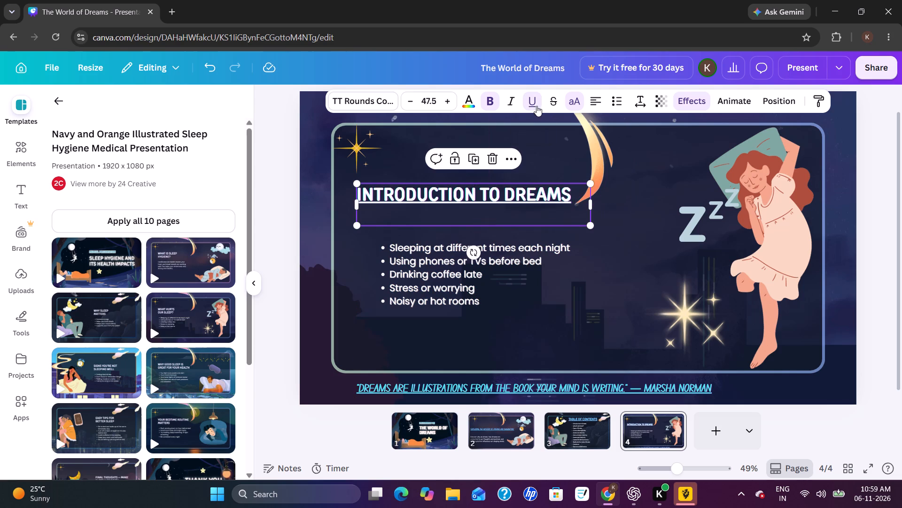
# Check the page 3 heading for reference and increase page 4's "Introduction to Dreams" heading to font size 51.5.
pyautogui.click(597, 429)
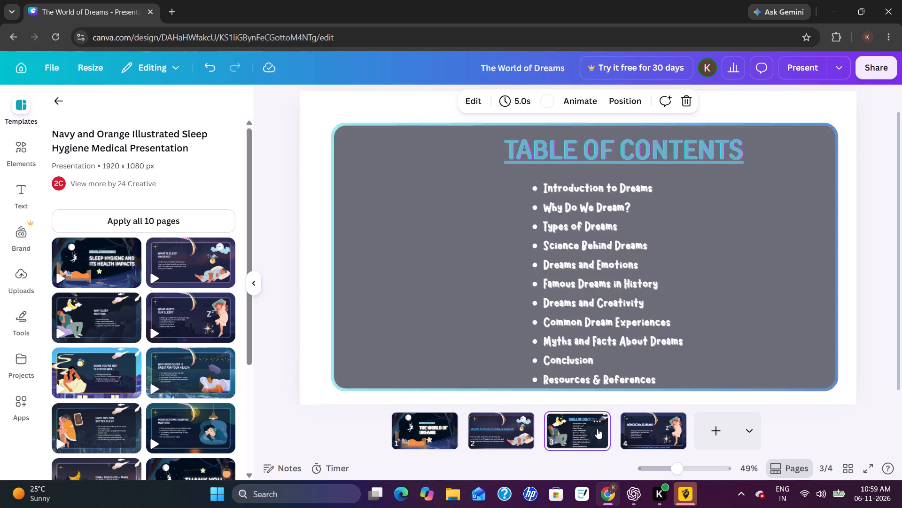
pyautogui.click(635, 432)
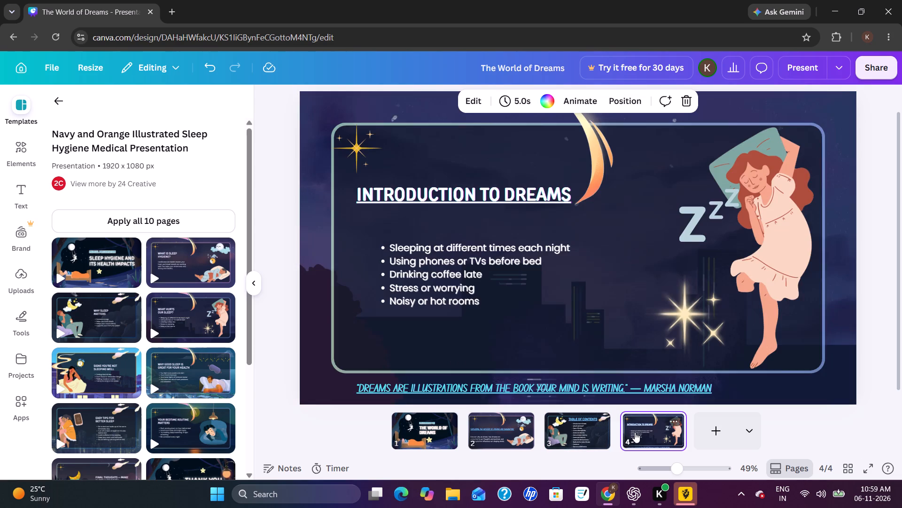
pyautogui.click(483, 200)
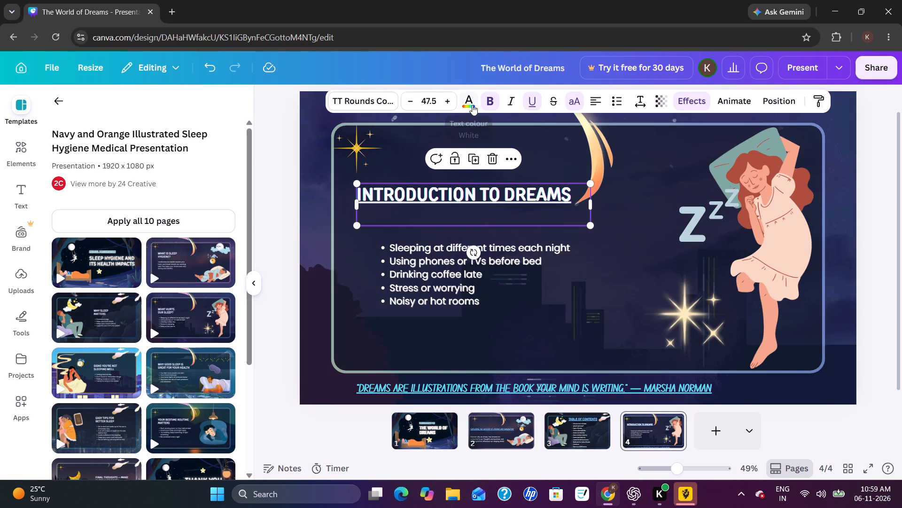
pyautogui.tripleClick(446, 103)
pyautogui.click(446, 103)
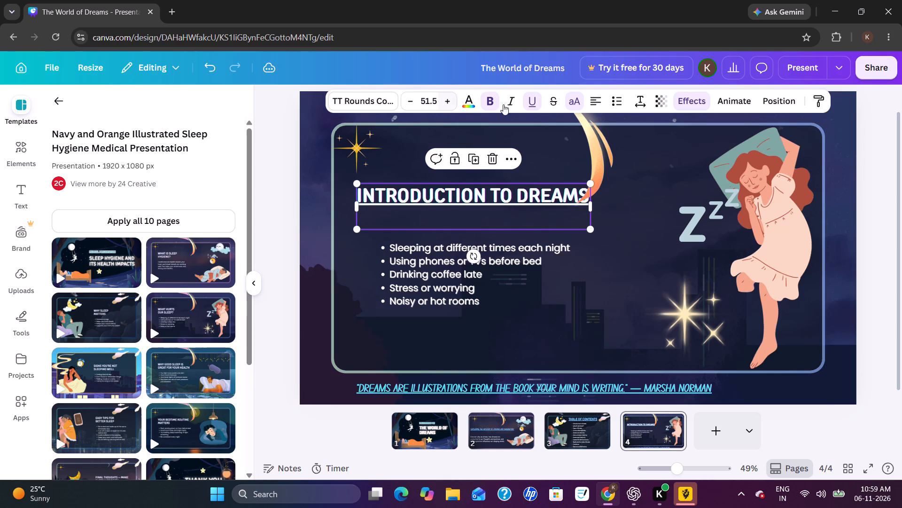
# Move the crescent moon graphic on page 4 to the right, clear of the heading and nearer the sleeping woman.
pyautogui.moveTo(607, 140); pyautogui.dragTo(651, 135)
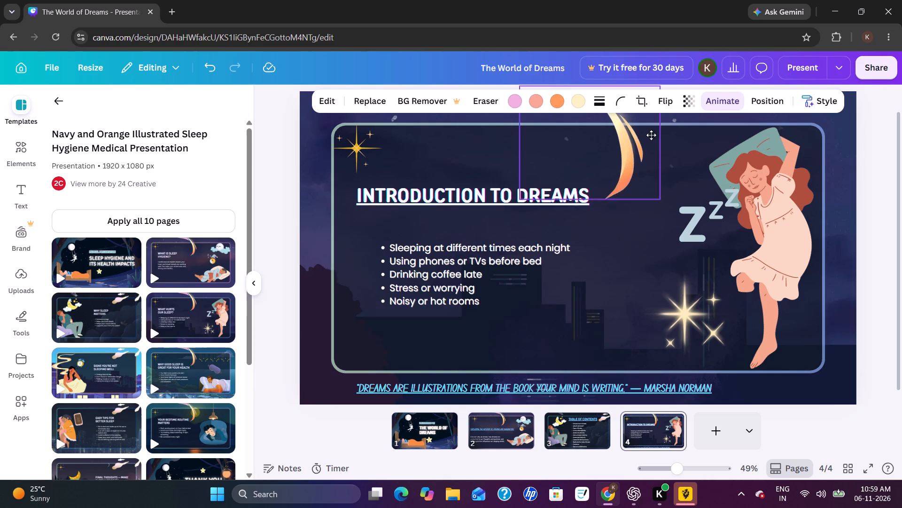
pyautogui.moveTo(651, 135); pyautogui.dragTo(678, 137)
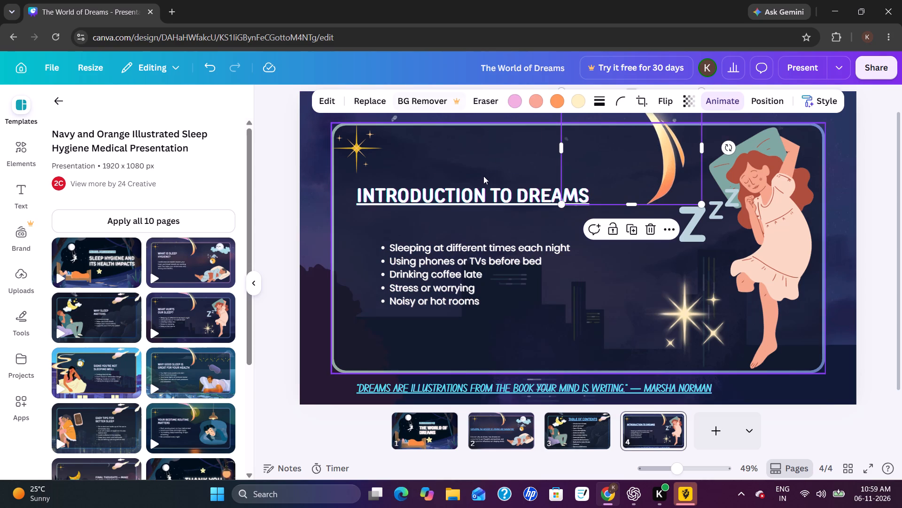
# Increase the "Introduction to Dreams" heading to font size 53.5.
pyautogui.click(481, 186)
pyautogui.click(448, 101)
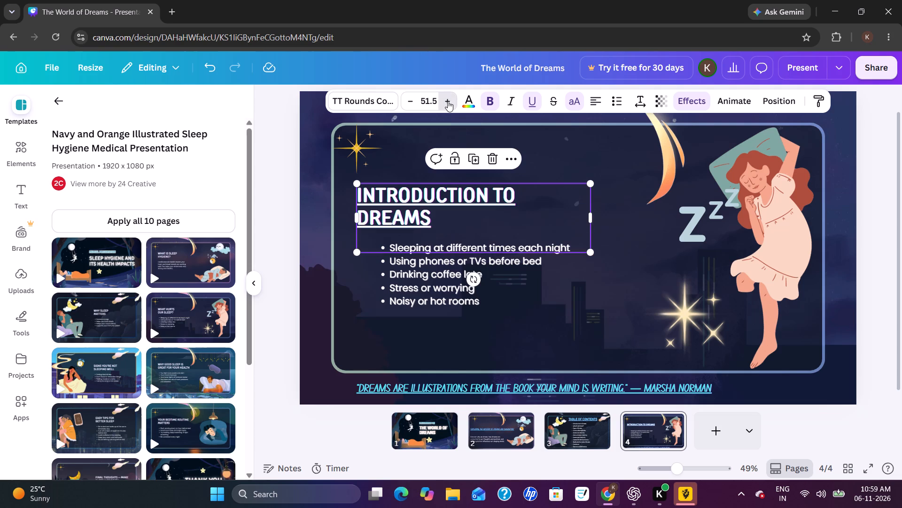
pyautogui.click(448, 101)
# Open the text colour options for the "Introduction to Dreams" heading.
pyautogui.click(471, 102)
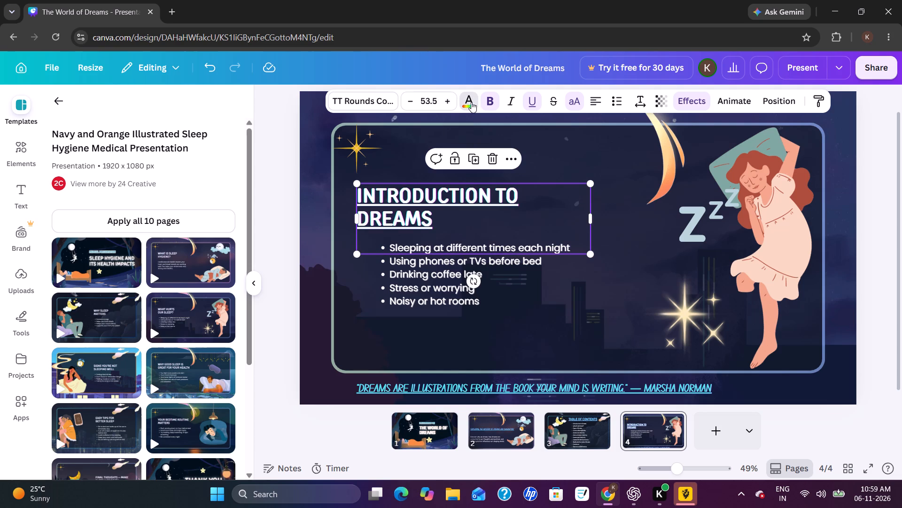
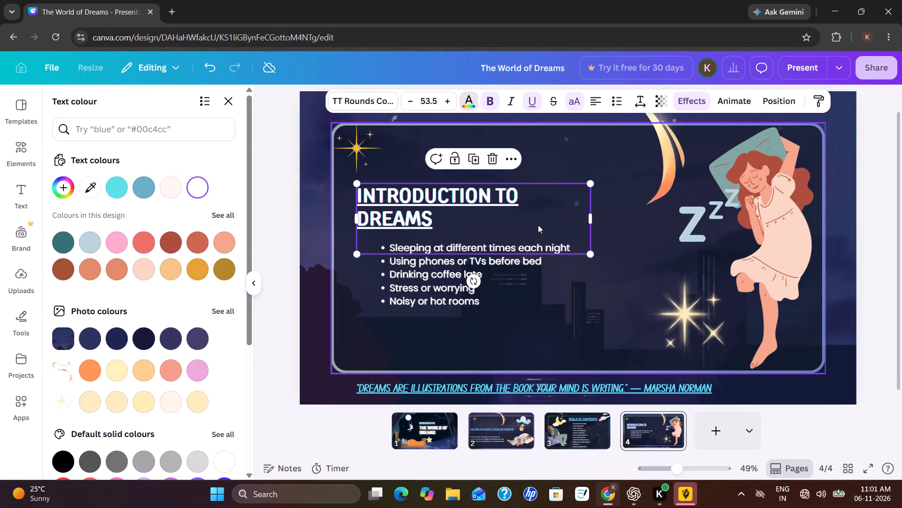
pyautogui.click(433, 284)
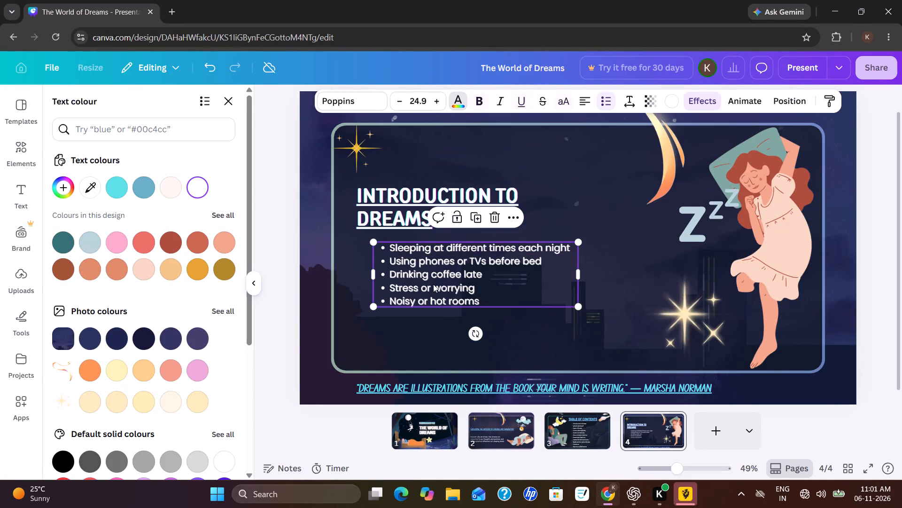
pyautogui.click(433, 284)
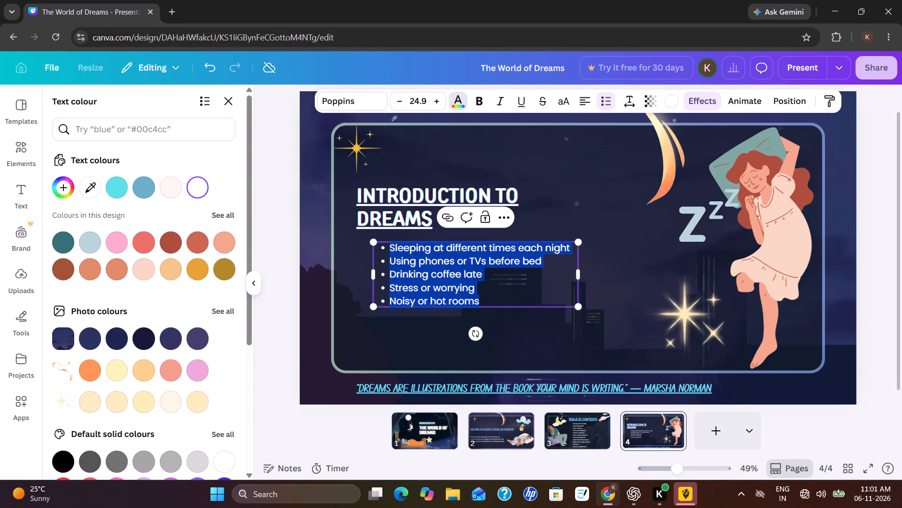
pyautogui.press('BackSpace')
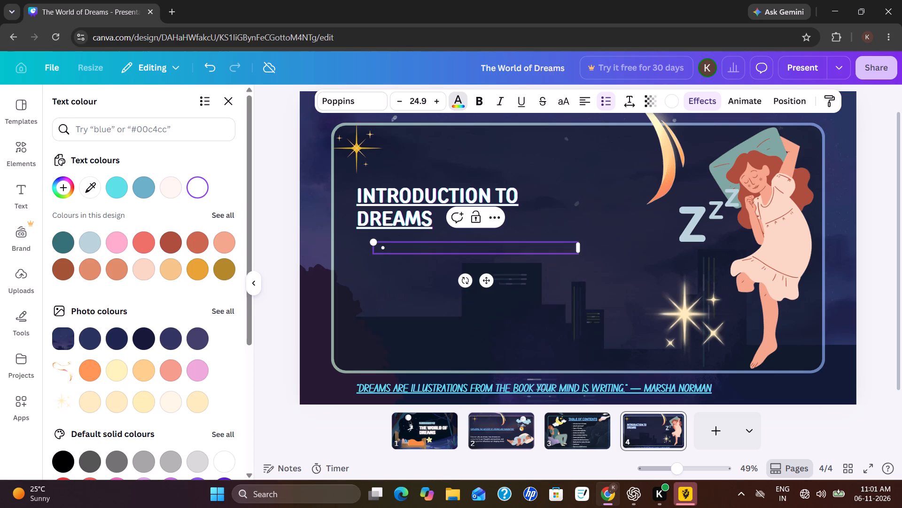
pyautogui.click(636, 499)
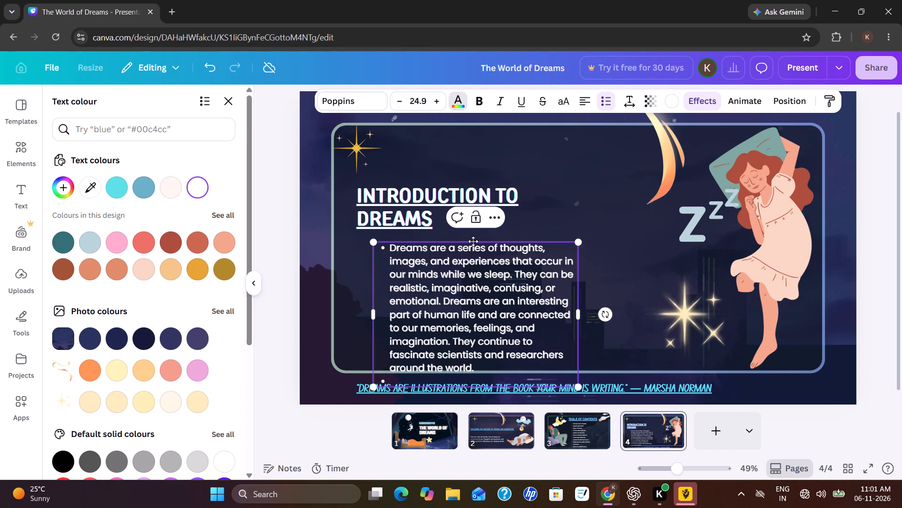
# Remove the leading and trailing bullets from page 4's pasted paragraph and widen its text box.
pyautogui.click(388, 251)
pyautogui.press('BackSpace')
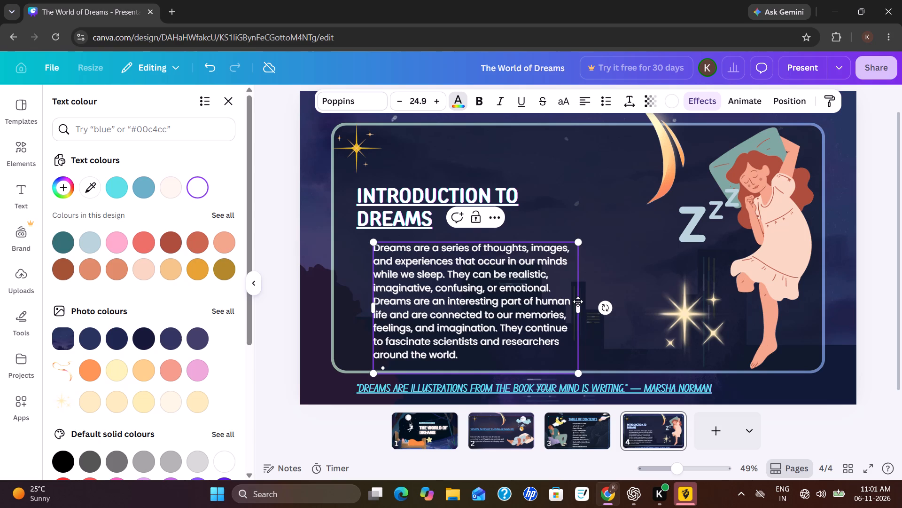
pyautogui.moveTo(580, 306); pyautogui.dragTo(588, 302)
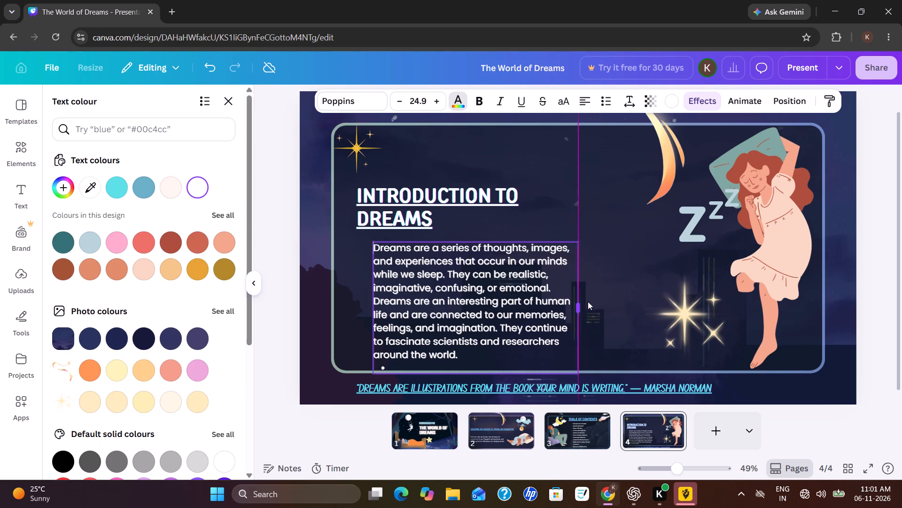
pyautogui.moveTo(588, 302); pyautogui.dragTo(631, 302)
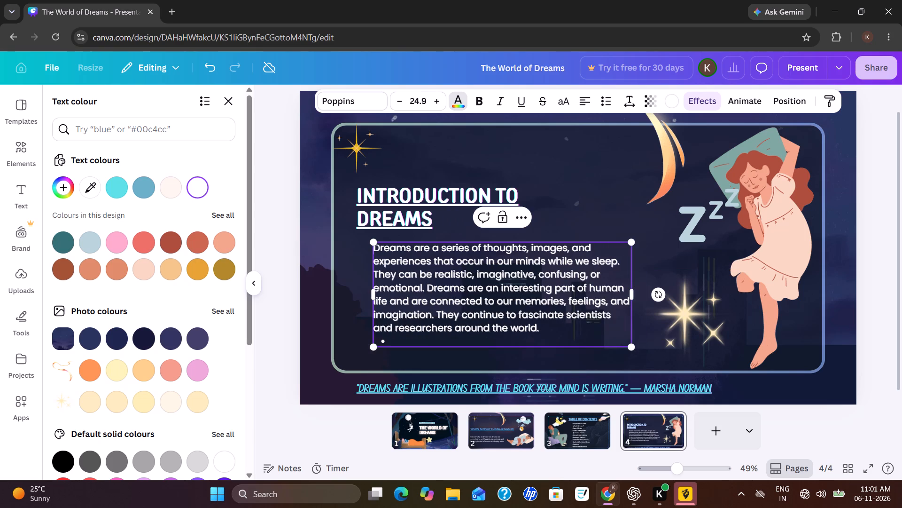
pyautogui.click(518, 341)
pyautogui.press('BackSpace')
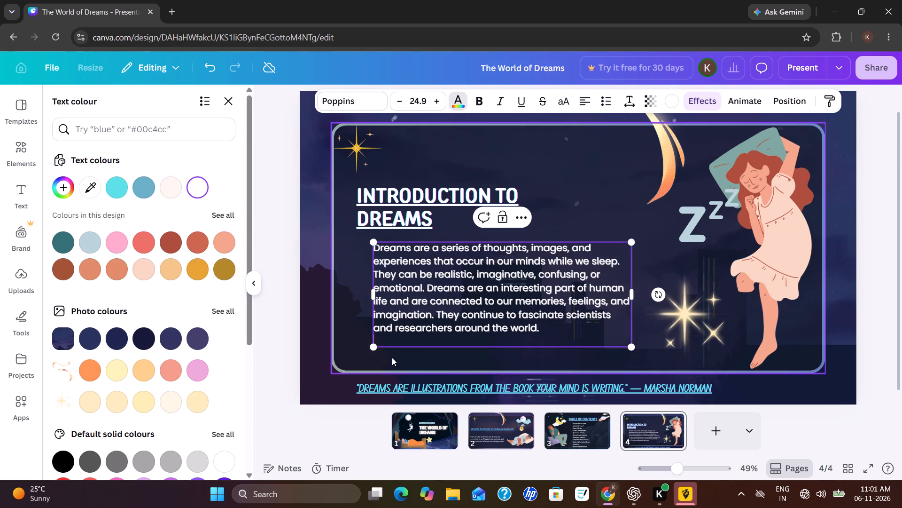
# Align the page 4 paragraph with the heading's left edge and scale it up to about font size 28.6.
pyautogui.click(392, 357)
pyautogui.moveTo(452, 333); pyautogui.dragTo(431, 330)
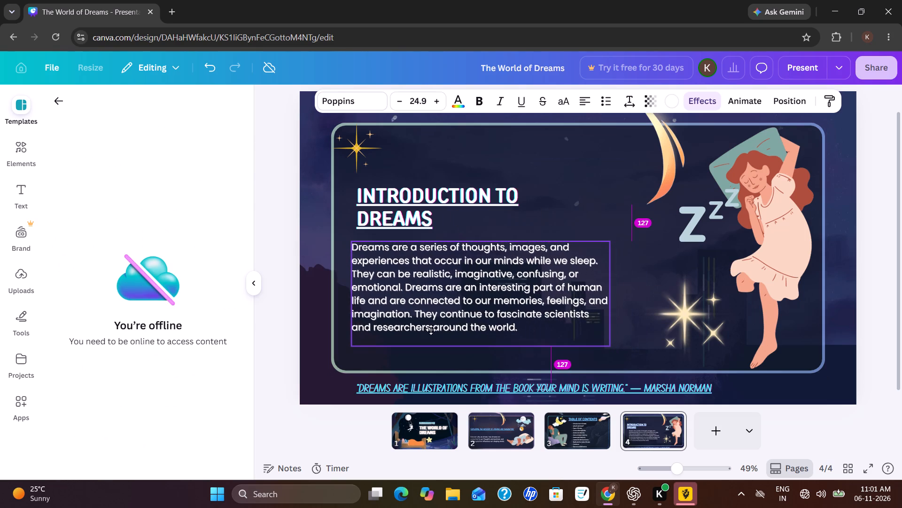
pyautogui.moveTo(431, 330); pyautogui.dragTo(435, 332)
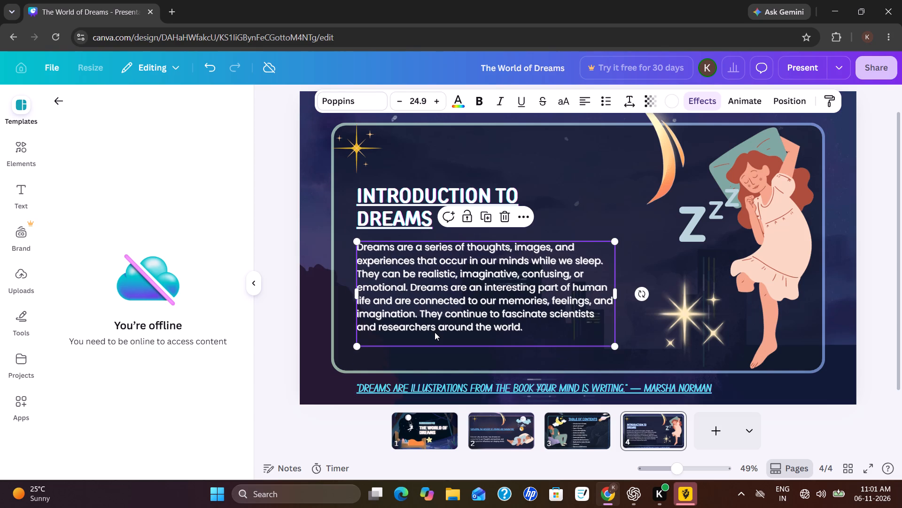
pyautogui.moveTo(616, 348); pyautogui.dragTo(640, 363)
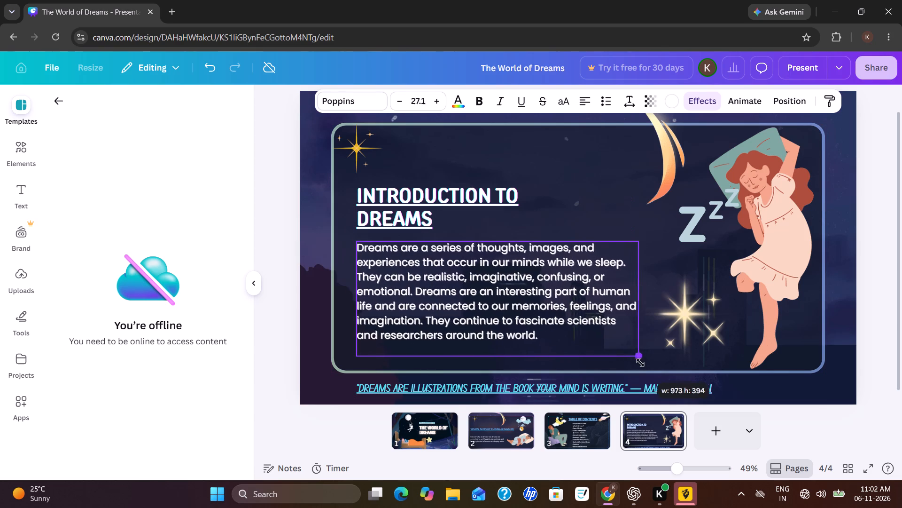
pyautogui.moveTo(640, 363); pyautogui.dragTo(652, 369)
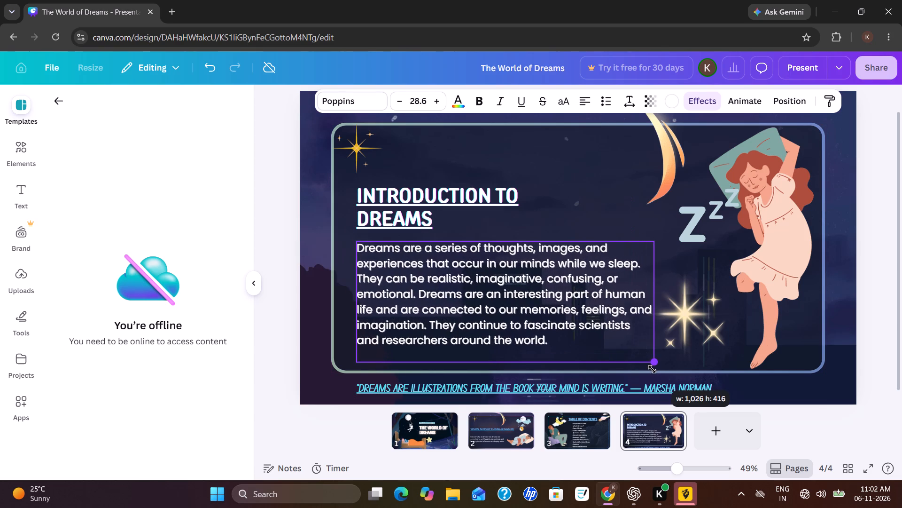
pyautogui.moveTo(652, 369); pyautogui.dragTo(652, 369)
# Recolour the "Introduction to Dreams" heading with the medium blue from the existing text colours.
pyautogui.click(440, 207)
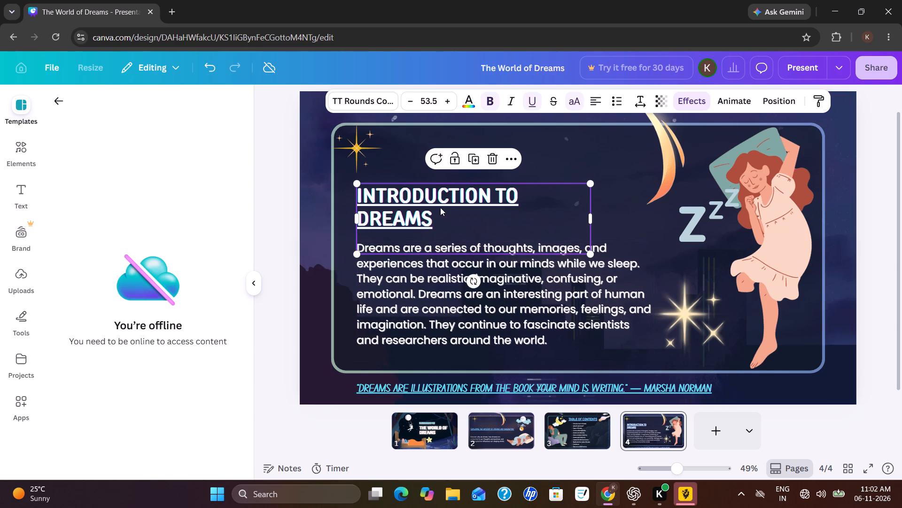
pyautogui.click(470, 98)
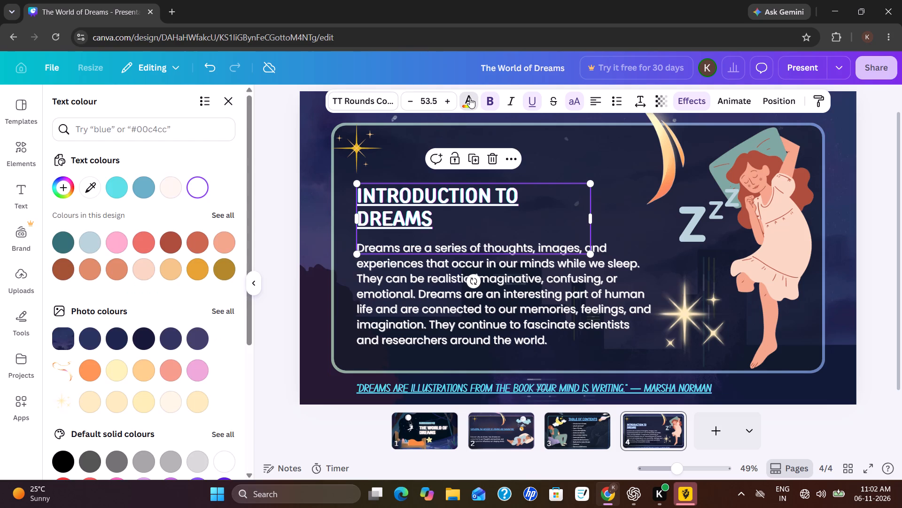
pyautogui.click(138, 188)
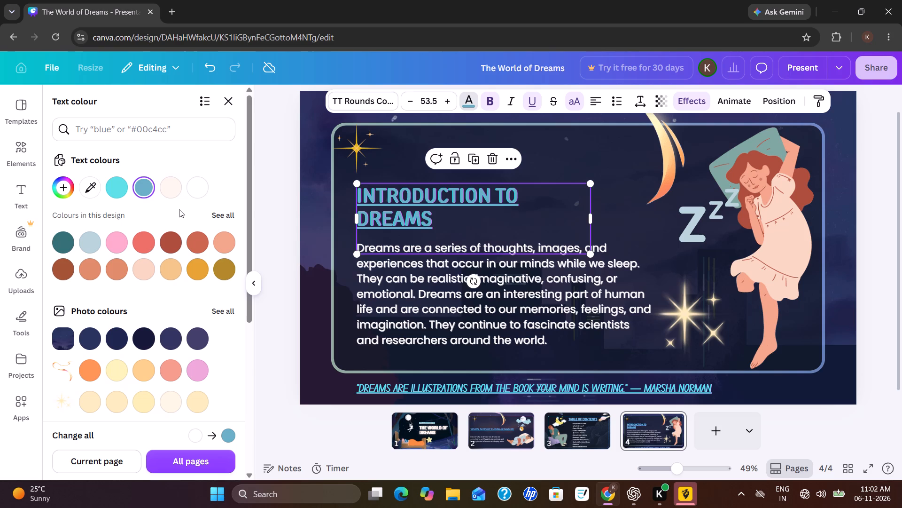
# Move the "Introduction to Dreams" heading on page 4 slightly upward, keeping it aligned with the paragraph's left edge.
pyautogui.moveTo(390, 206); pyautogui.dragTo(392, 191)
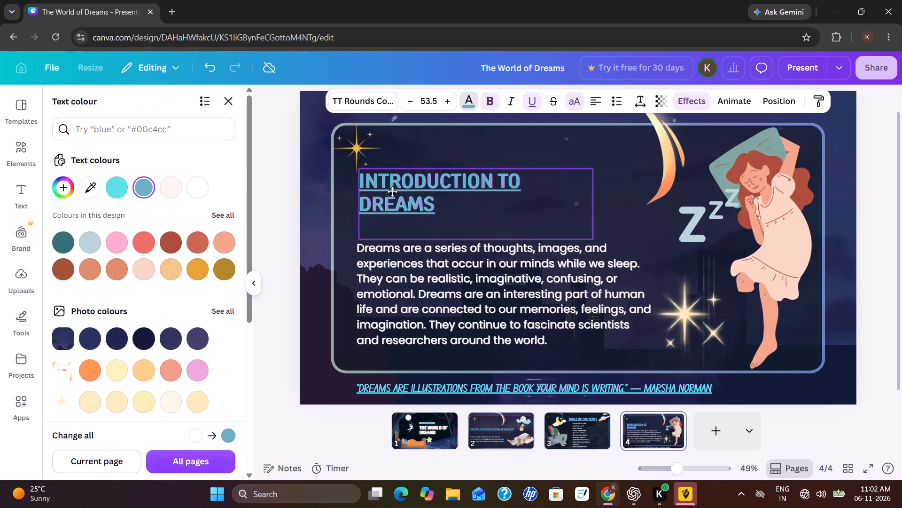
pyautogui.moveTo(392, 191); pyautogui.dragTo(391, 193)
pyautogui.click(661, 237)
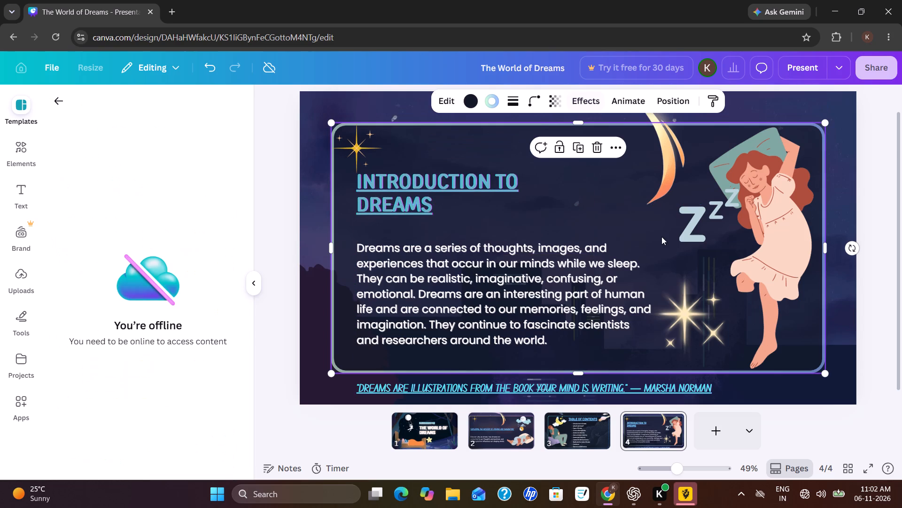
pyautogui.click(499, 206)
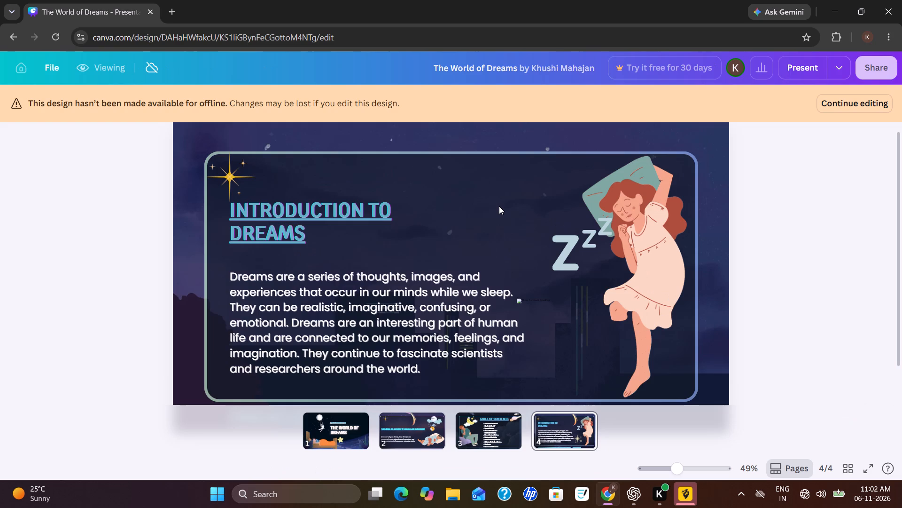
# Reconnect the computer to the iPhone hotspot's Wi-Fi network and return to the presentation.
pyautogui.click(814, 488)
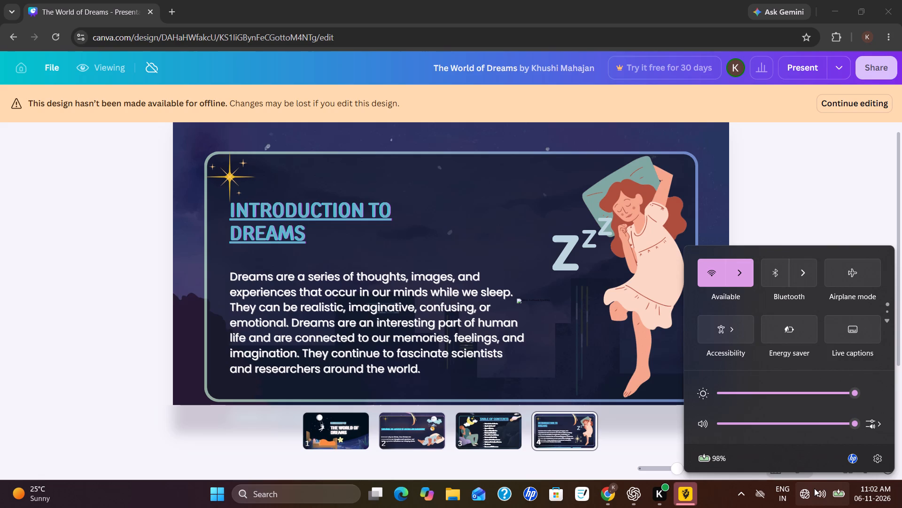
pyautogui.click(739, 278)
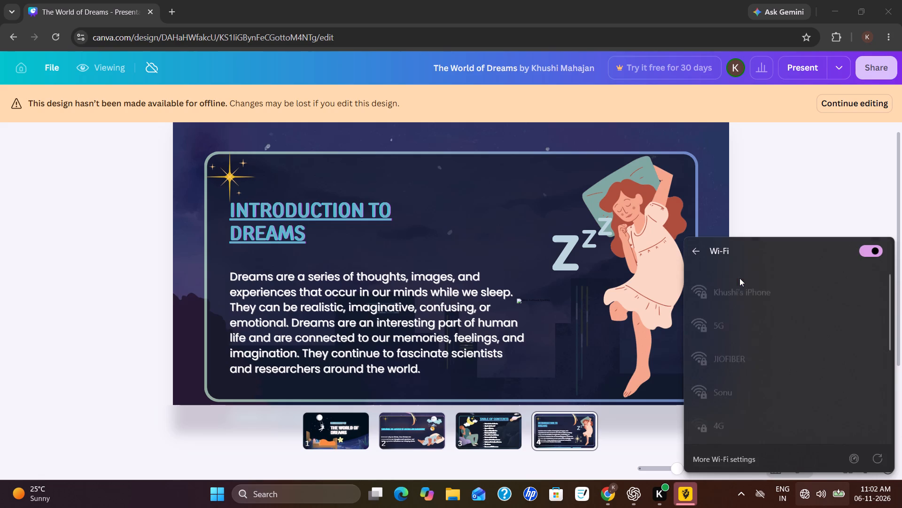
pyautogui.click(727, 287)
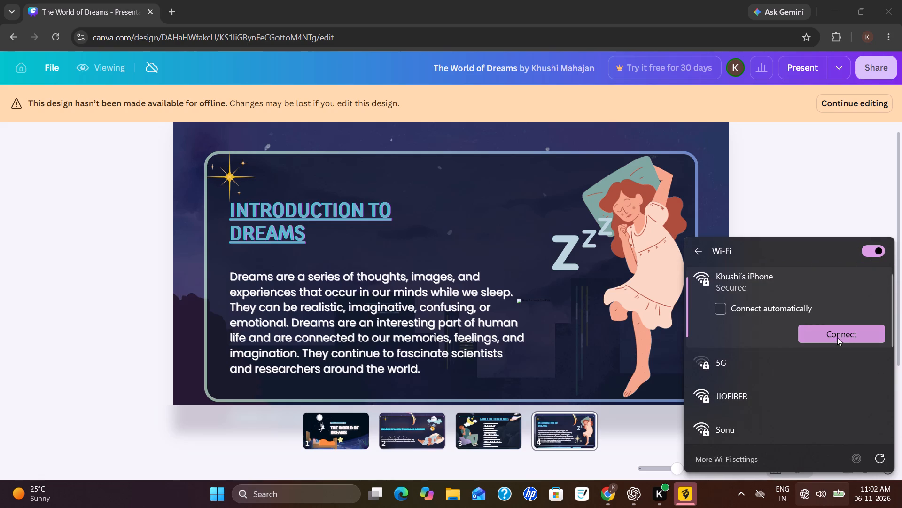
pyautogui.click(837, 332)
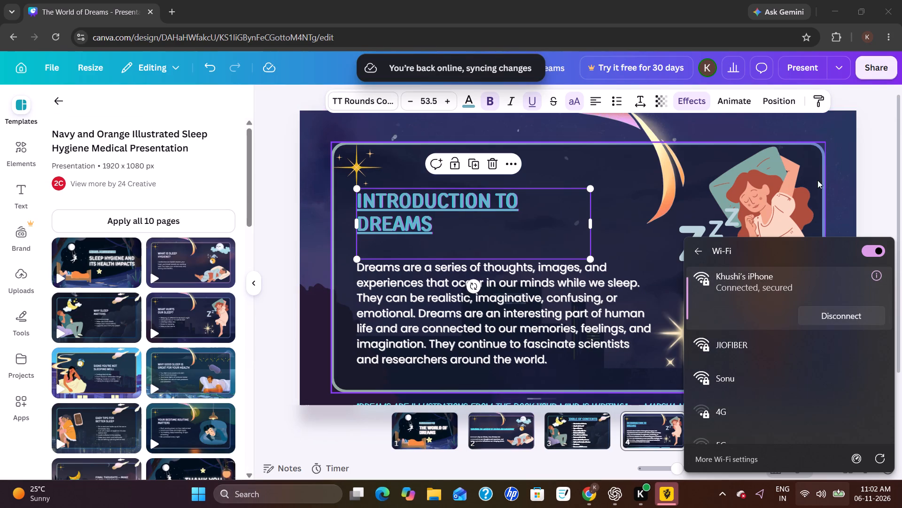
pyautogui.click(868, 187)
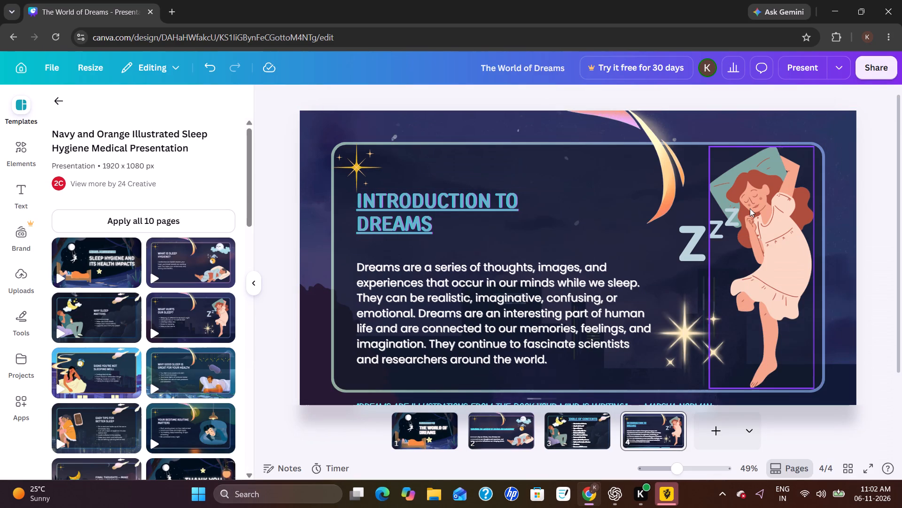
# Open the table of contents on page 3 to check the list of topics.
pyautogui.scroll(-2, 750, 208)
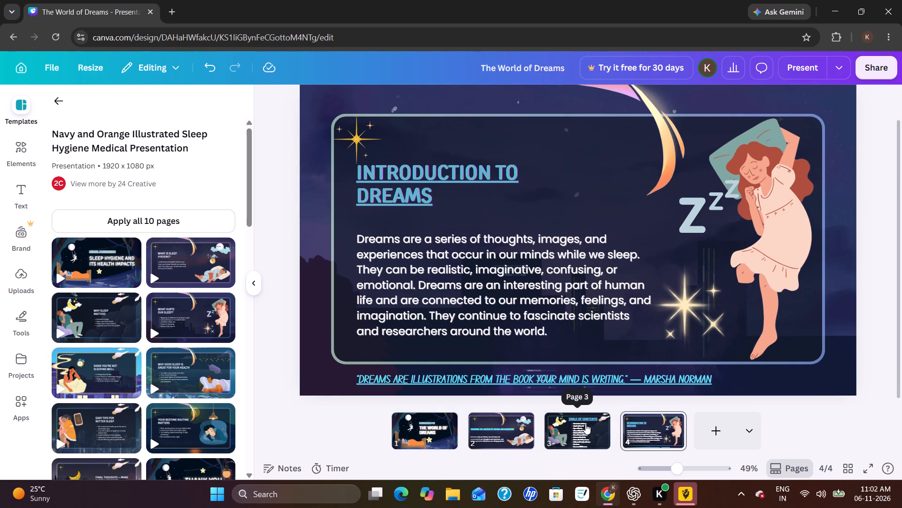
pyautogui.click(585, 424)
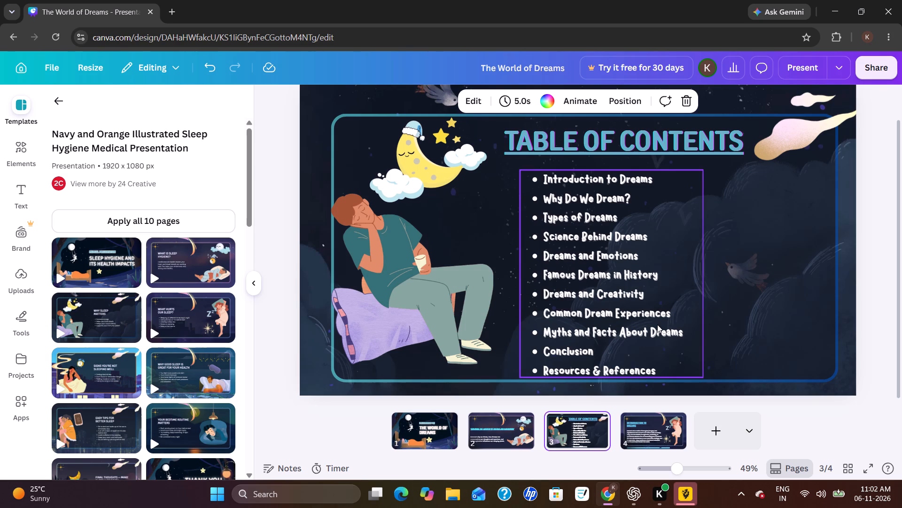
# Delete the Marsha Norman quote from the bottom of page 4.
pyautogui.click(641, 426)
pyautogui.doubleClick(611, 371)
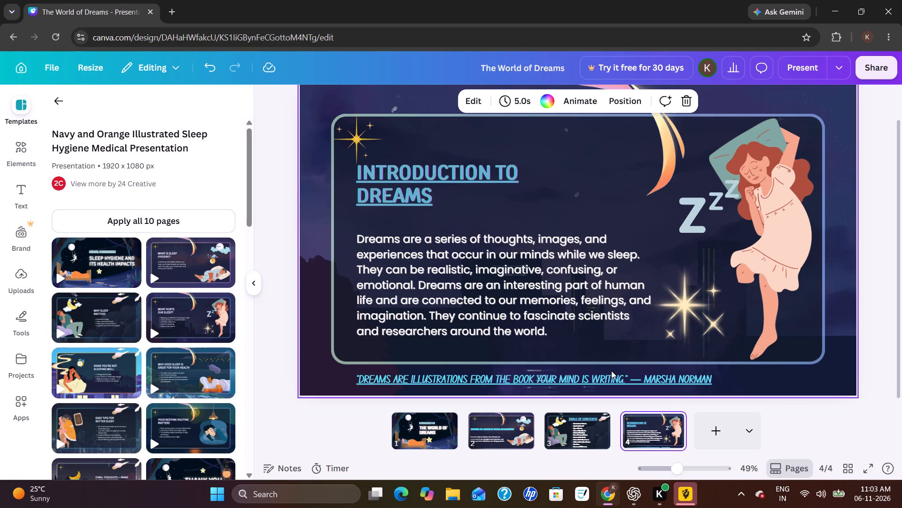
pyautogui.click(600, 425)
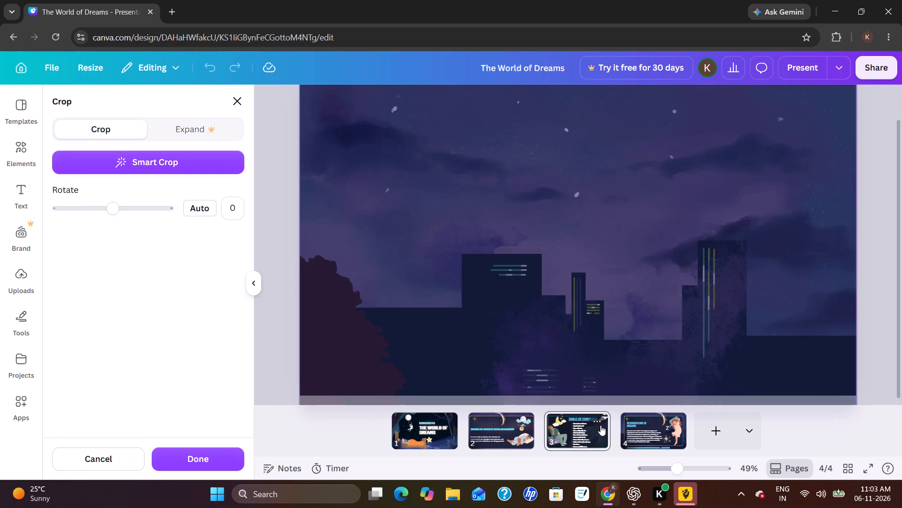
pyautogui.click(654, 429)
pyautogui.click(610, 382)
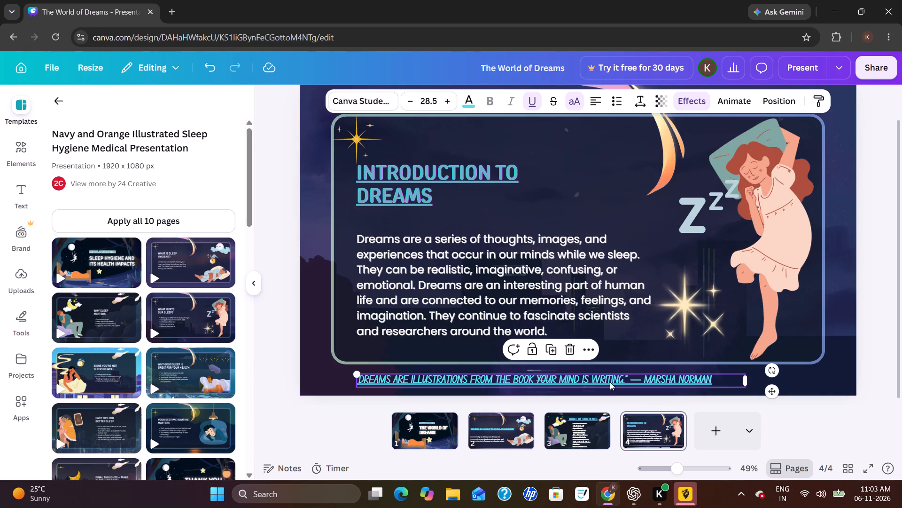
pyautogui.click(574, 349)
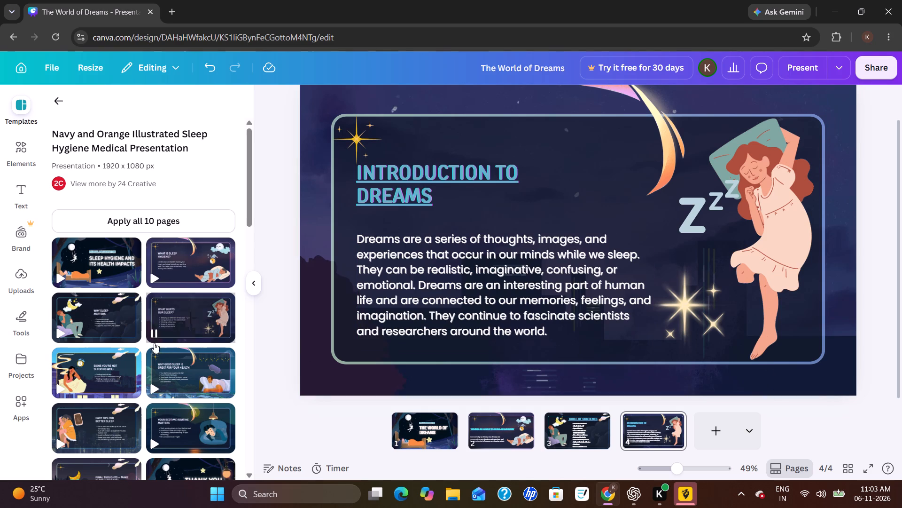
# Add the "Signs You're Not Sleeping Well" template page as a new page after page 4.
pyautogui.click(95, 373)
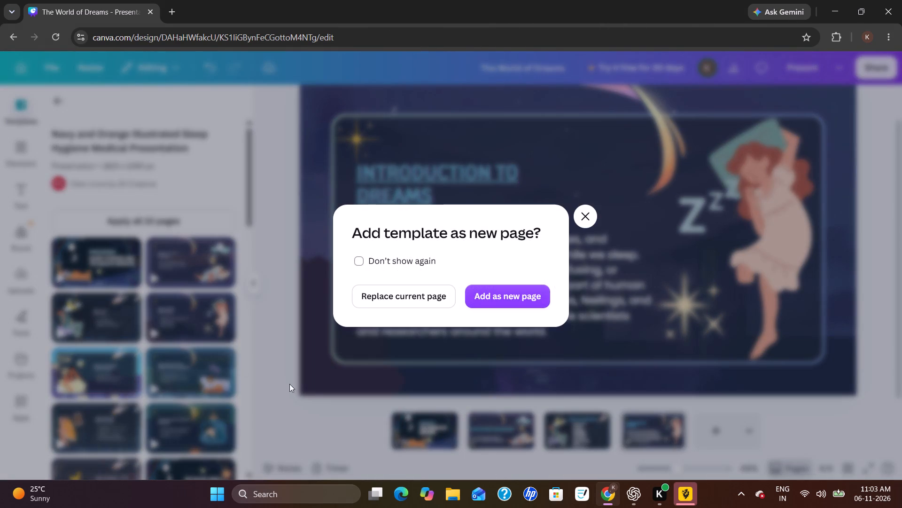
pyautogui.click(532, 300)
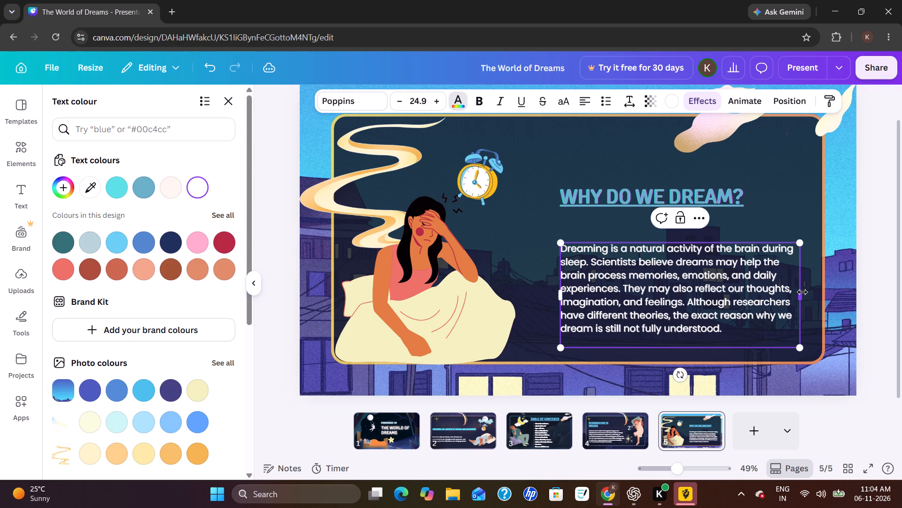
pyautogui.click(536, 288)
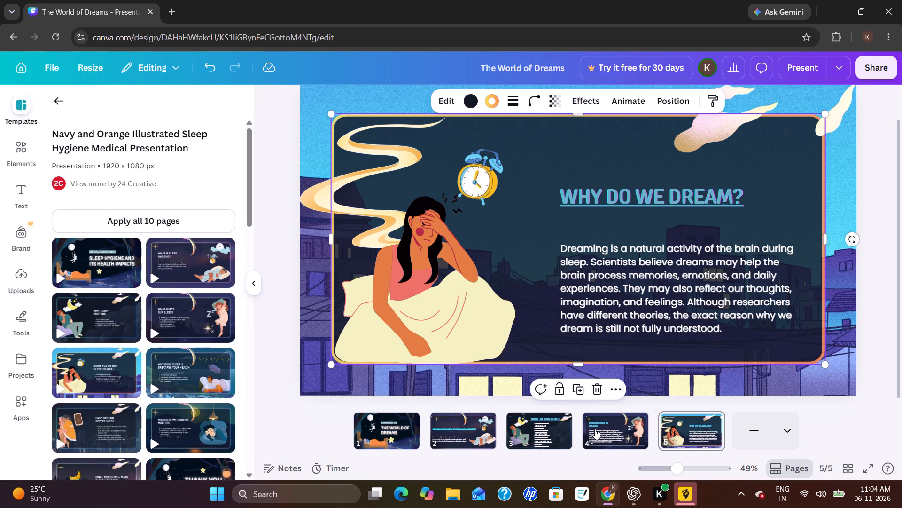
# Change the font of page 4's "Introduction to Dreams" paragraph to Marykate, matching the table of contents list on page 3.
pyautogui.click(595, 429)
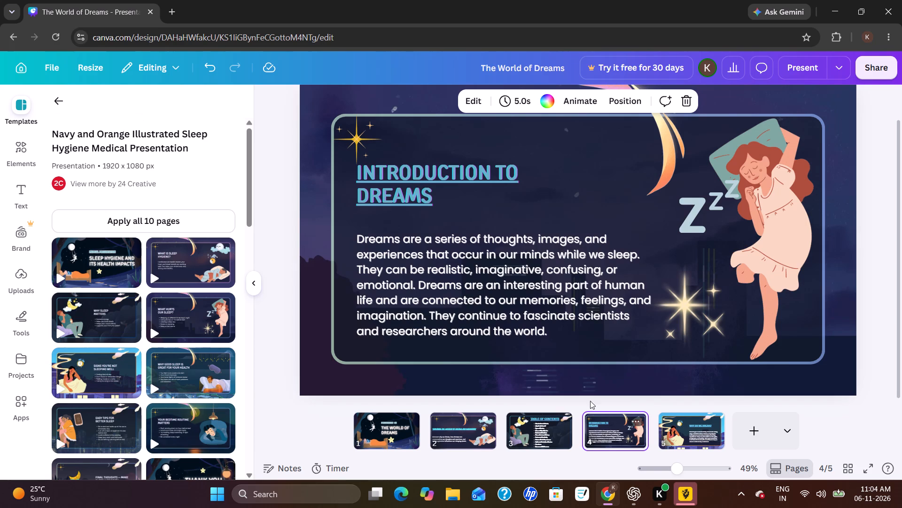
pyautogui.click(554, 428)
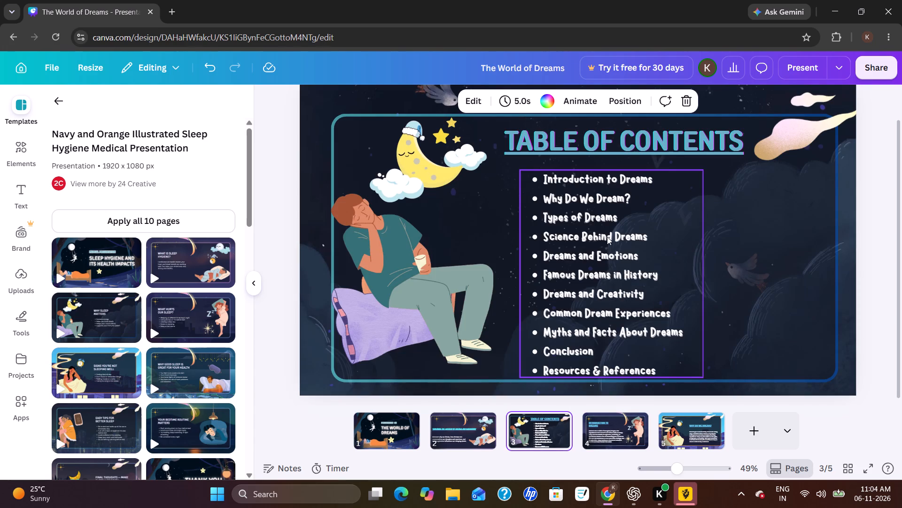
pyautogui.click(609, 341)
pyautogui.click(611, 434)
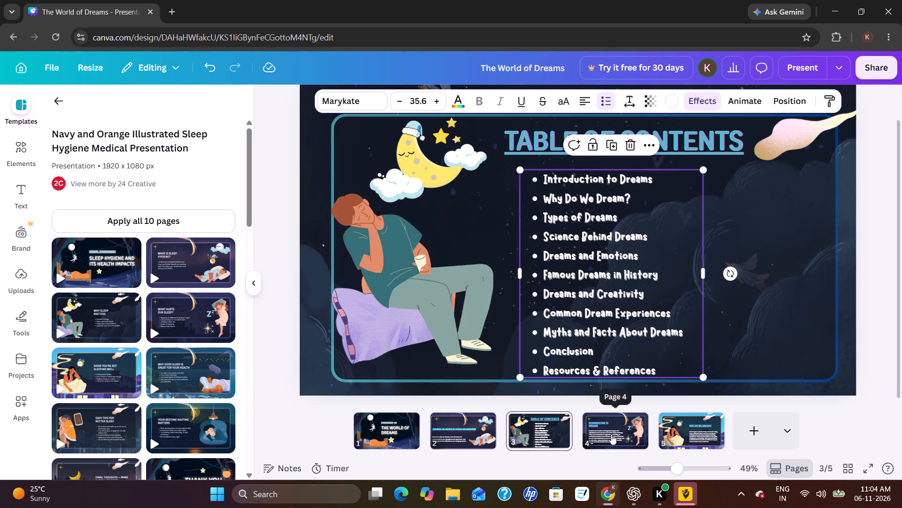
pyautogui.click(604, 332)
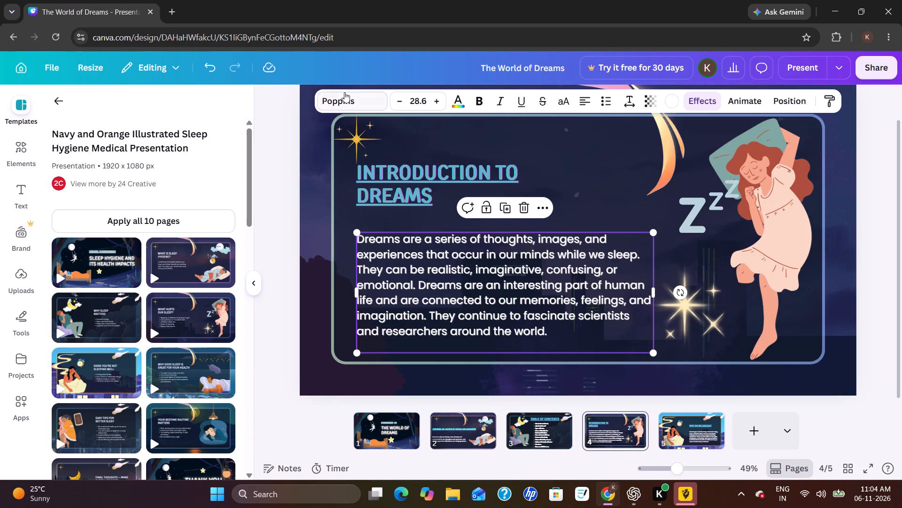
pyautogui.click(344, 92)
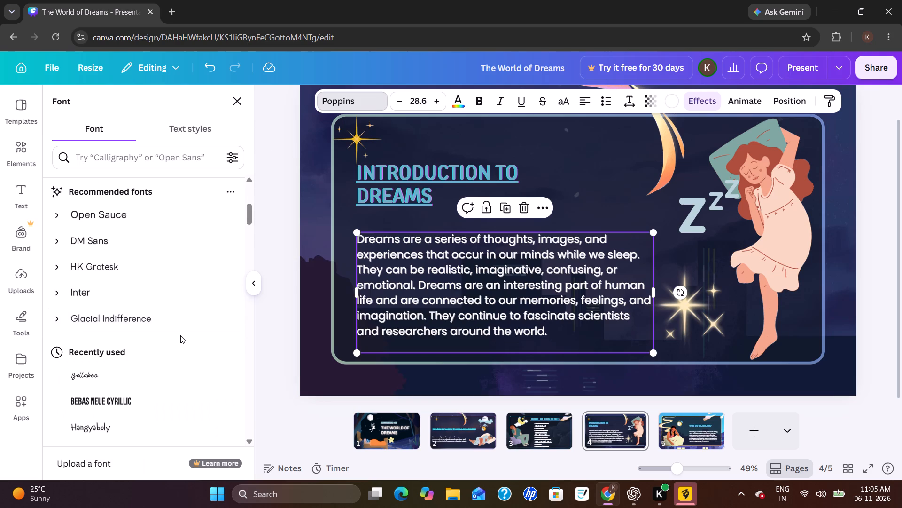
pyautogui.scroll(-2, 180, 335)
pyautogui.scroll(-2, 148, 377)
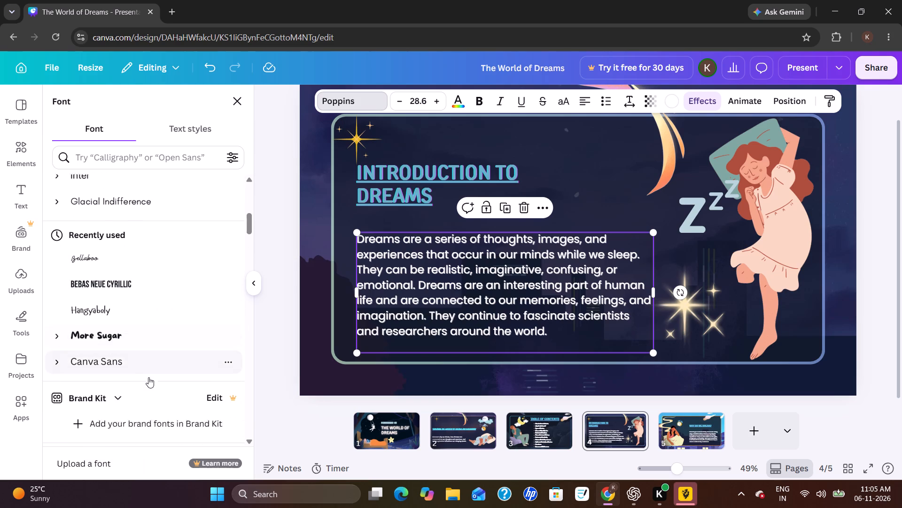
pyautogui.scroll(-5, 148, 377)
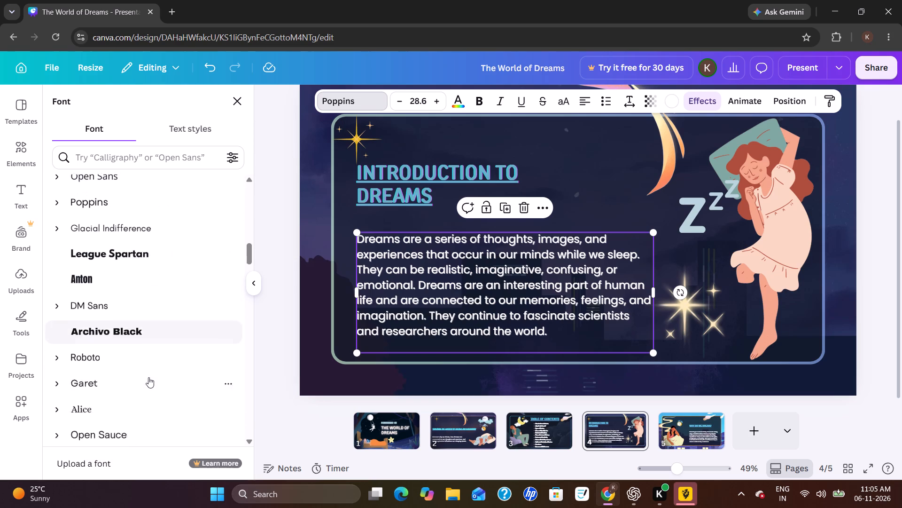
pyautogui.scroll(-7, 148, 377)
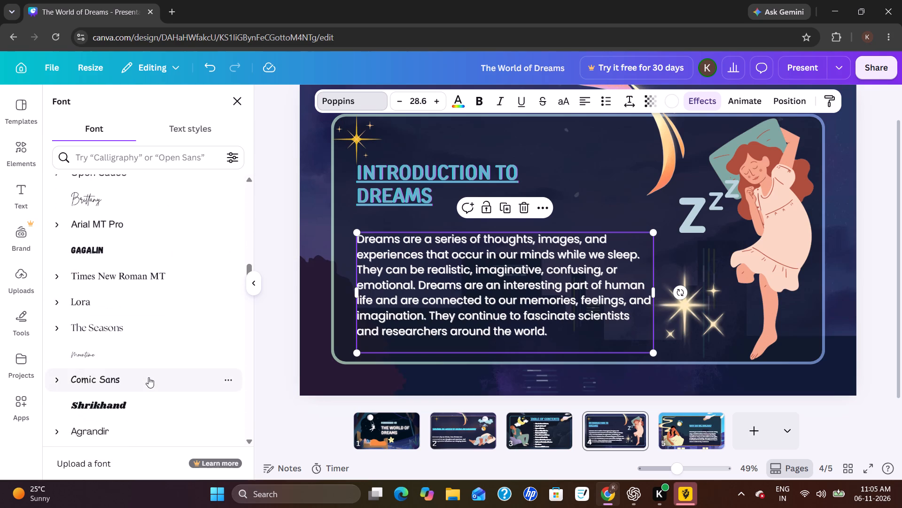
pyautogui.scroll(-3, 148, 377)
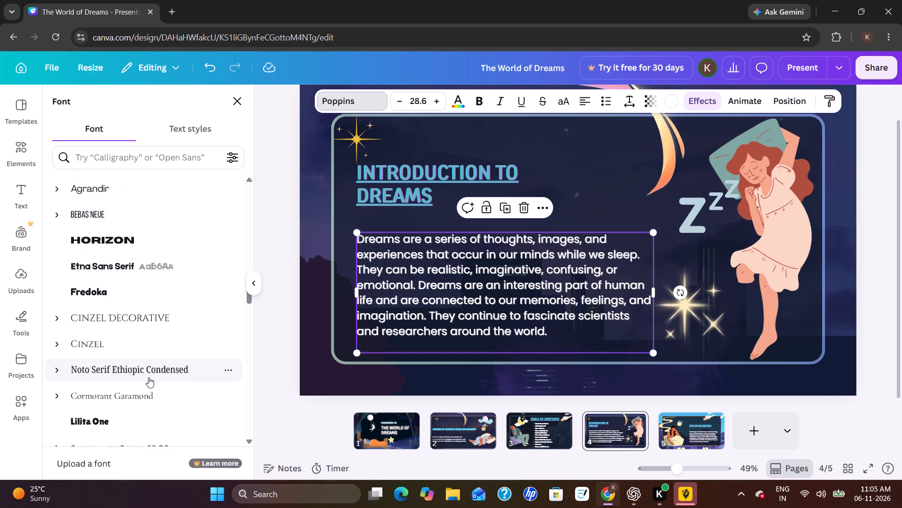
pyautogui.scroll(-6, 148, 377)
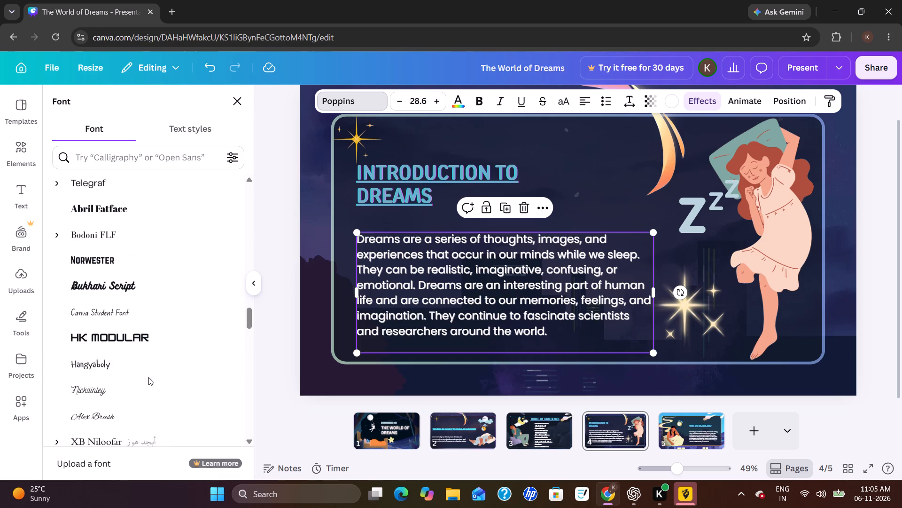
pyautogui.scroll(-3, 148, 377)
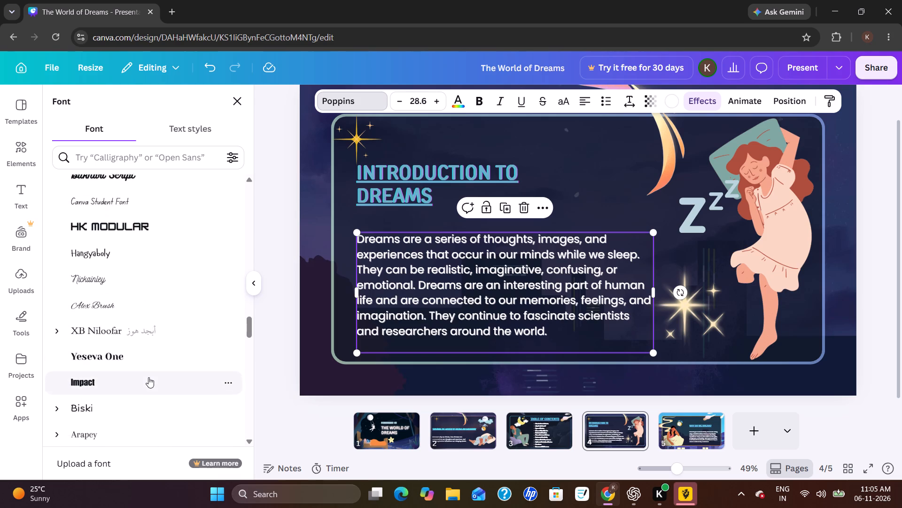
pyautogui.scroll(-4, 148, 377)
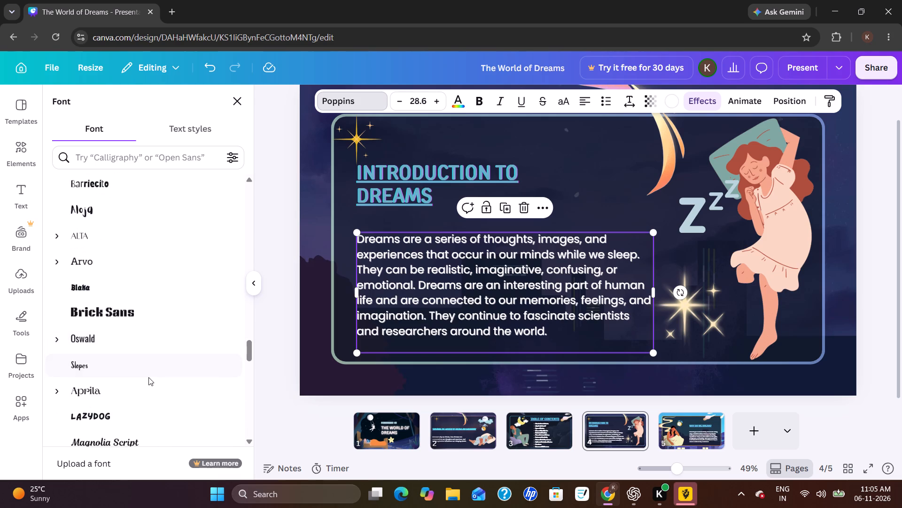
pyautogui.scroll(-4, 148, 377)
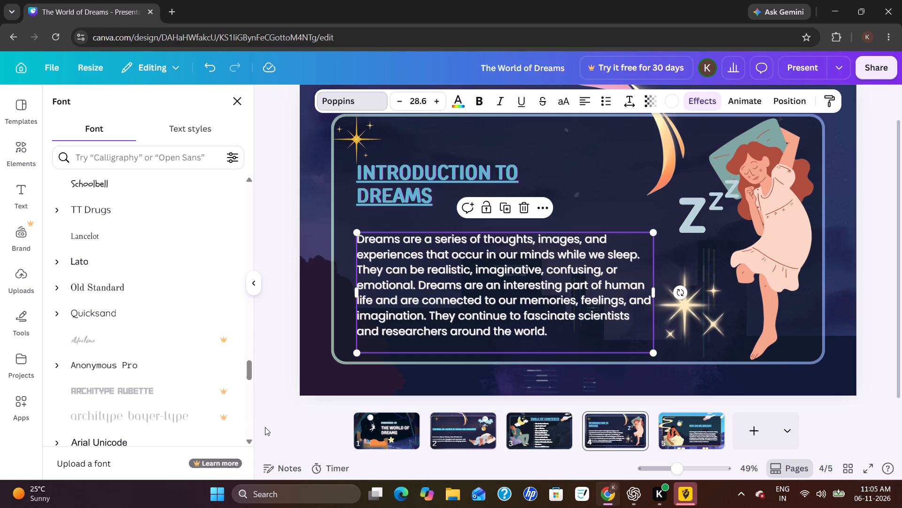
pyautogui.click(291, 391)
pyautogui.click(370, 98)
pyautogui.scroll(13, 129, 255)
pyautogui.scroll(10, 129, 255)
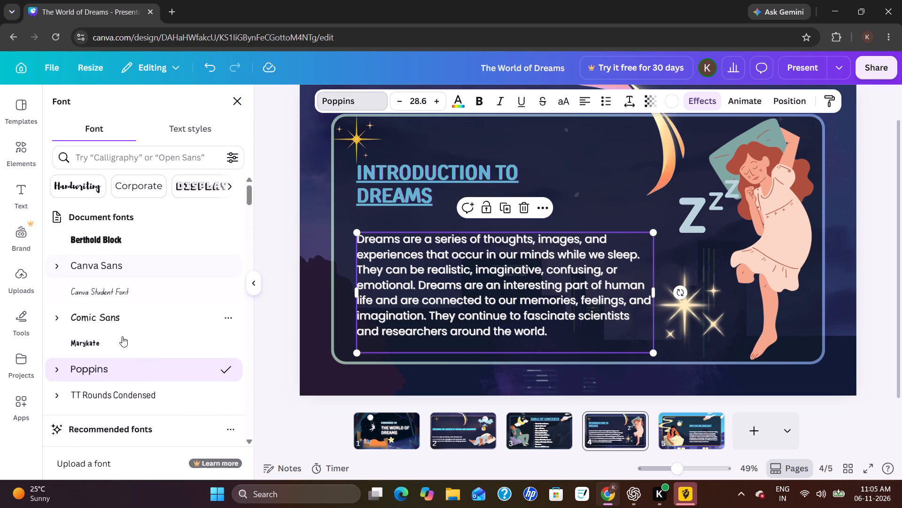
pyautogui.click(122, 337)
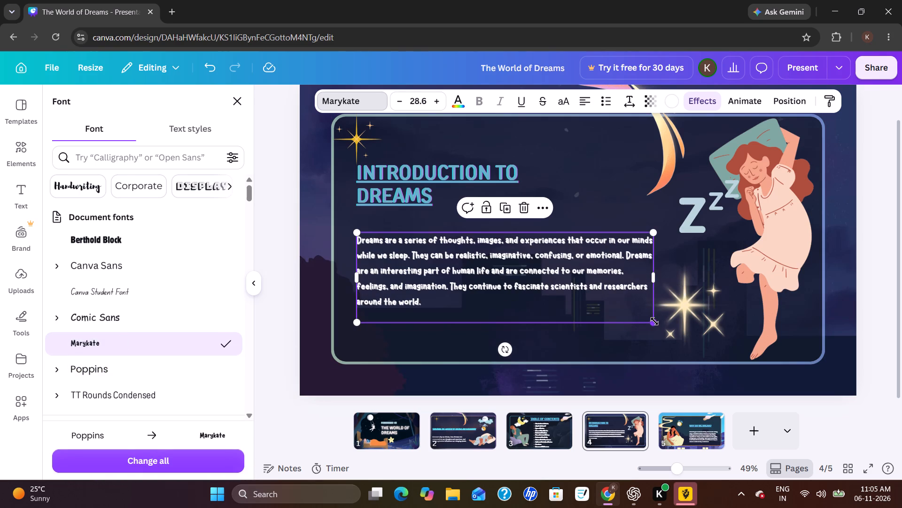
# Enlarge page 4's paragraph to about font size 34.7 and narrow its text box to about 1,017 wide, clear of the sleeping girl.
pyautogui.moveTo(654, 321); pyautogui.dragTo(674, 382)
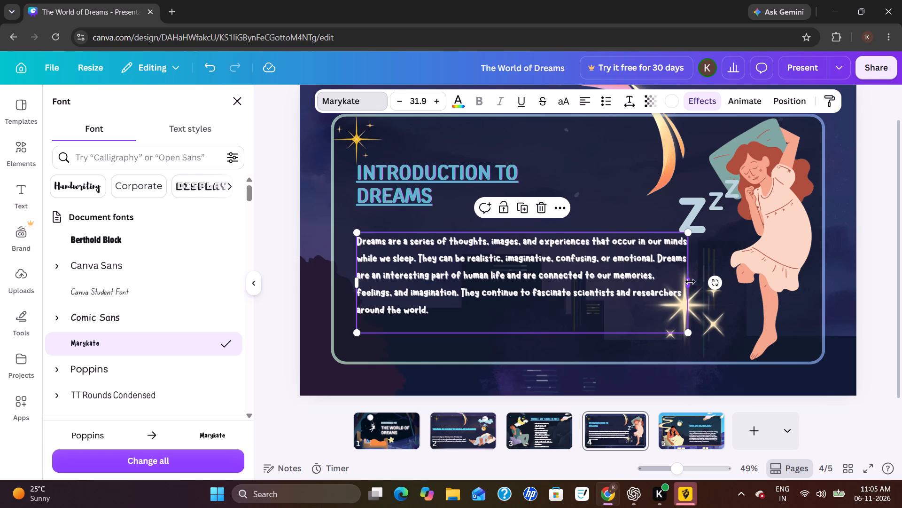
pyautogui.moveTo(691, 282); pyautogui.dragTo(656, 298)
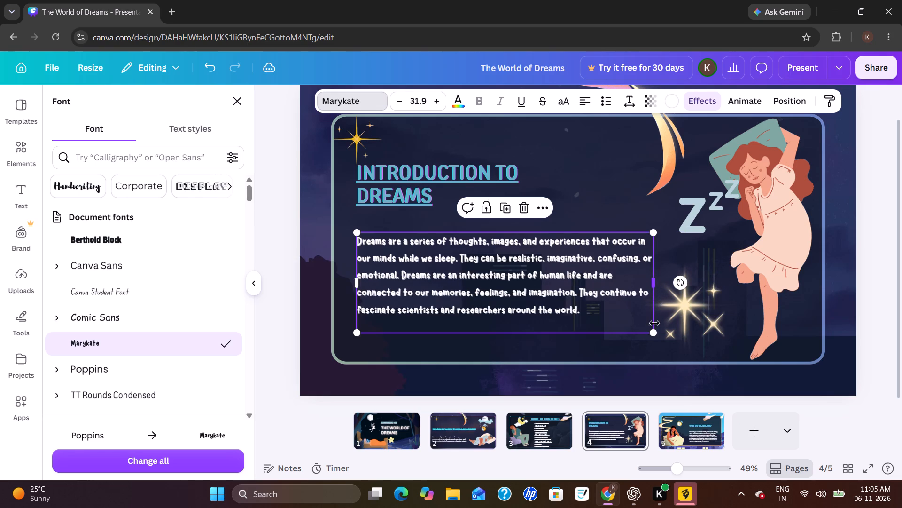
pyautogui.moveTo(654, 331); pyautogui.dragTo(667, 379)
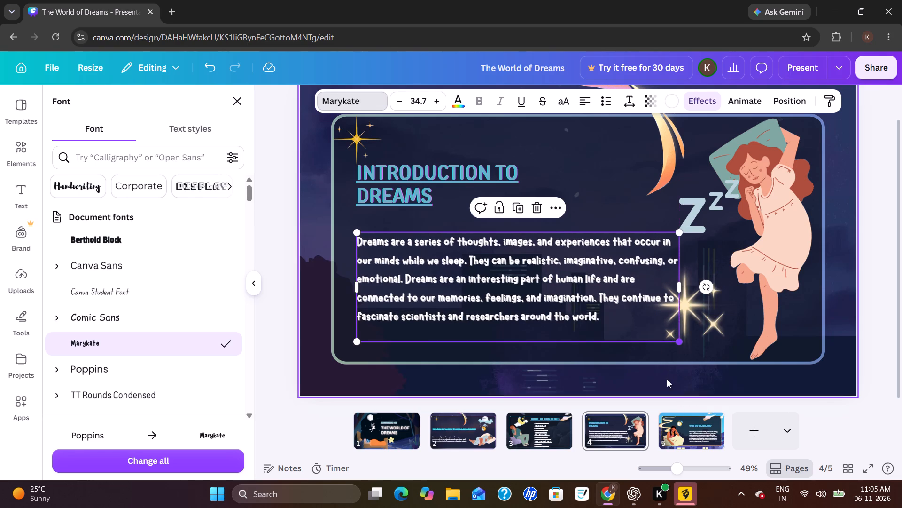
pyautogui.moveTo(681, 291); pyautogui.dragTo(654, 306)
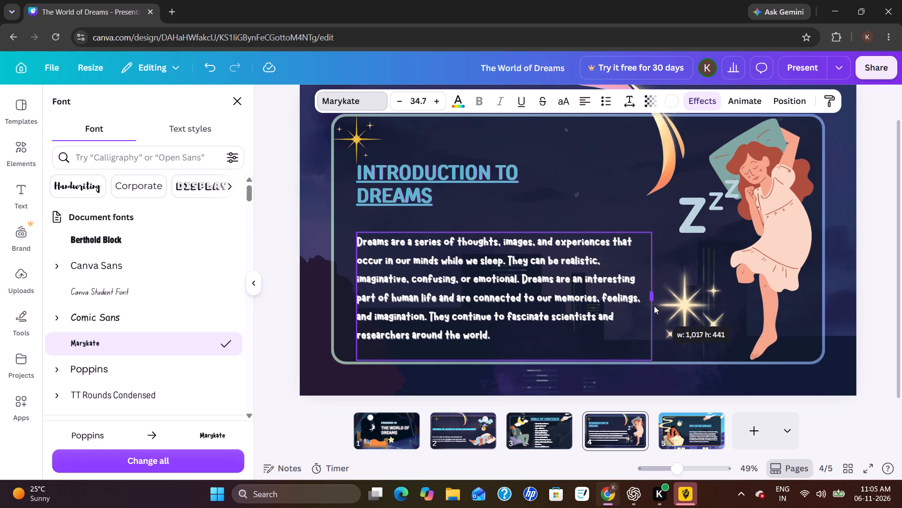
pyautogui.moveTo(654, 306); pyautogui.dragTo(653, 306)
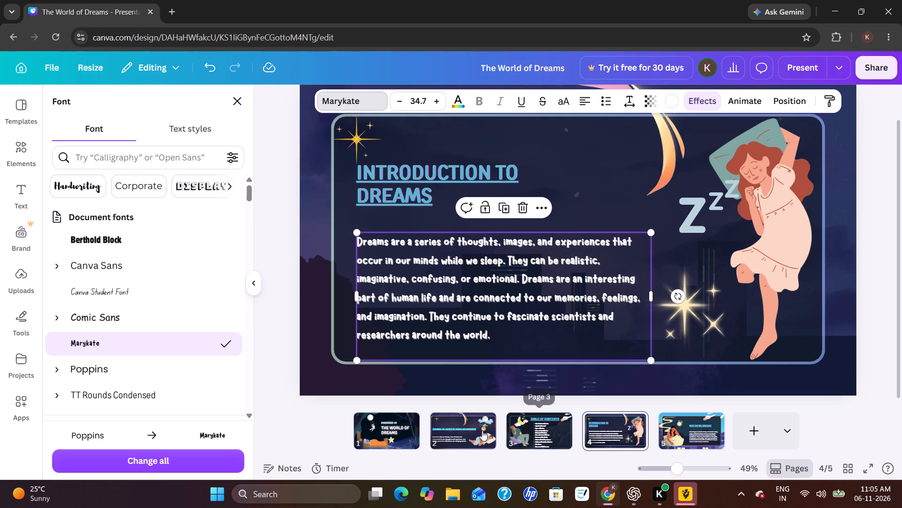
# Change the font of page 2's "Discover why we dream" paragraph to Marykate.
pyautogui.click(467, 427)
pyautogui.click(464, 310)
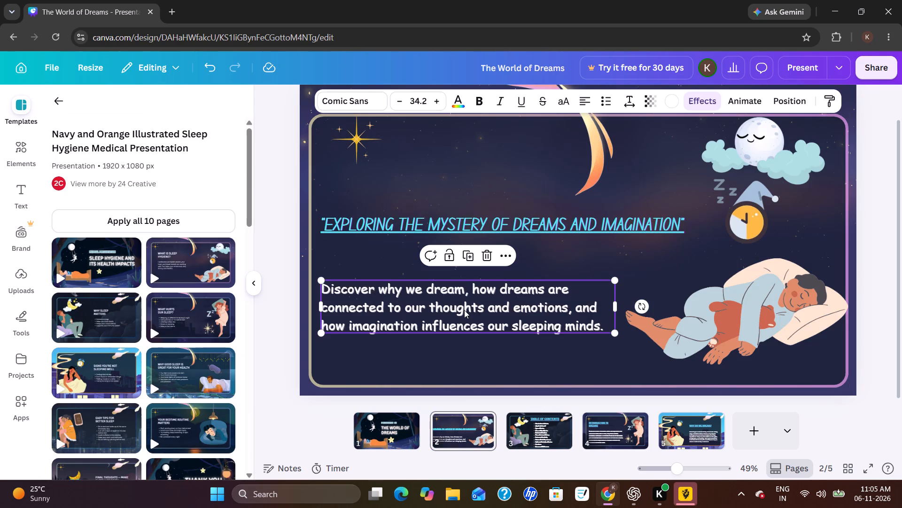
pyautogui.click(364, 96)
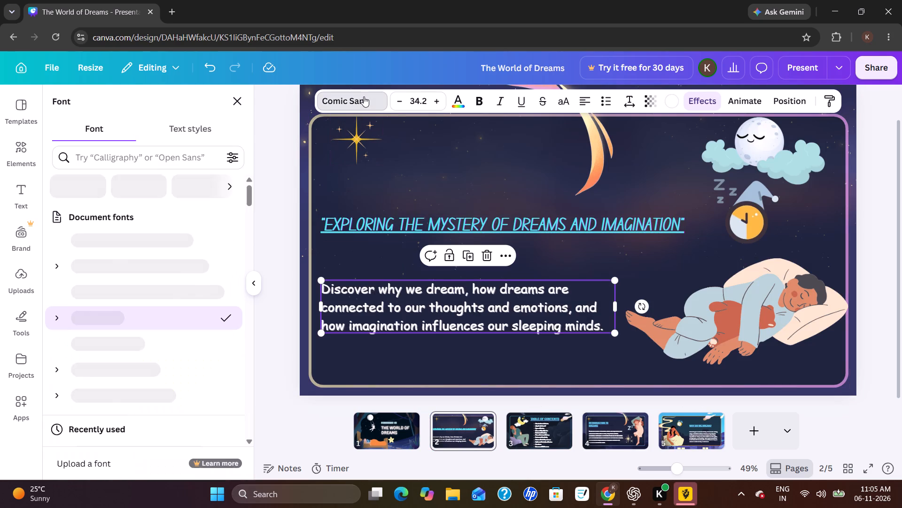
pyautogui.click(113, 339)
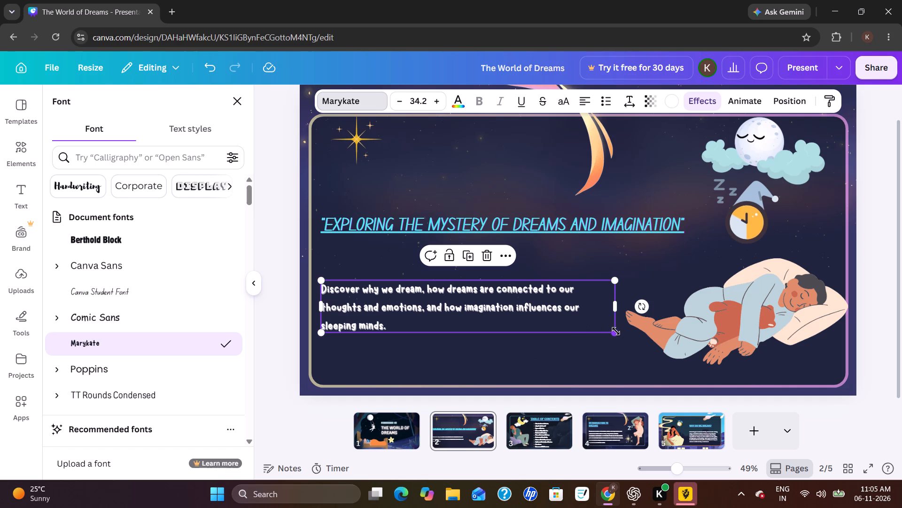
# Enlarge page 2's paragraph to about font size 46.4 and narrow its text box to about 1,013 wide, clear of the sleeping figure.
pyautogui.moveTo(616, 331); pyautogui.dragTo(693, 447)
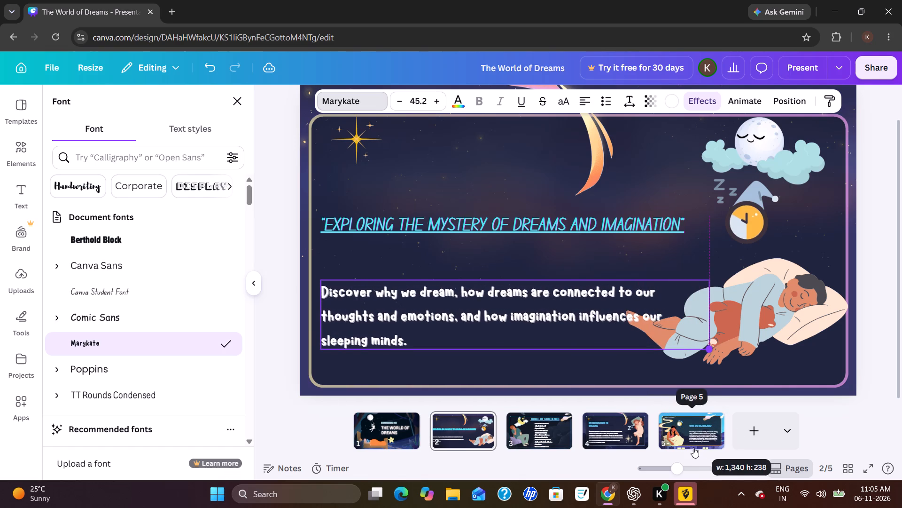
pyautogui.moveTo(693, 447); pyautogui.dragTo(702, 455)
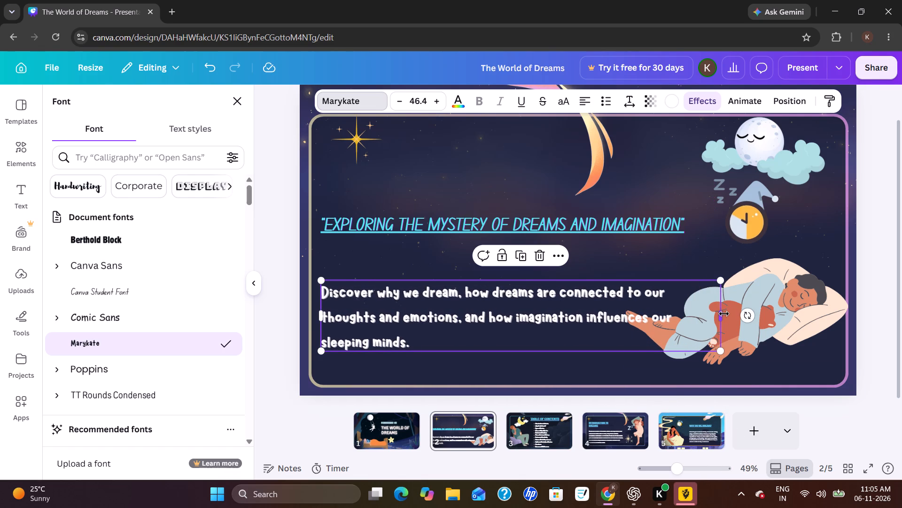
pyautogui.moveTo(724, 314); pyautogui.dragTo(617, 359)
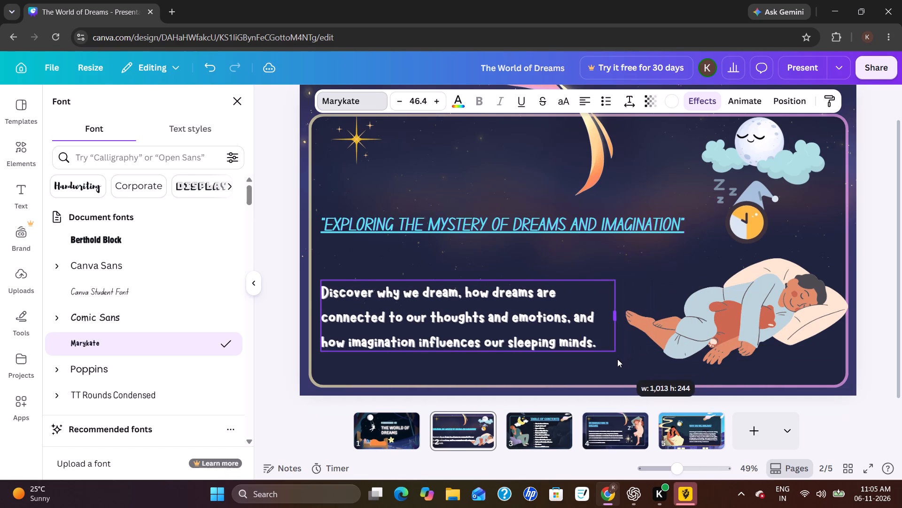
pyautogui.moveTo(617, 359); pyautogui.dragTo(618, 359)
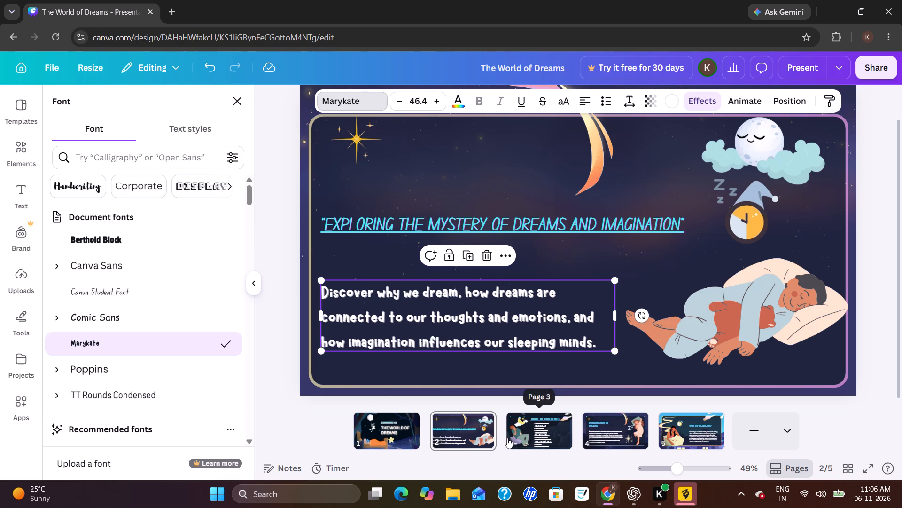
# Increase the font size of the "Why Do We Dream?" heading on page 5 to 65.5.
pyautogui.click(544, 420)
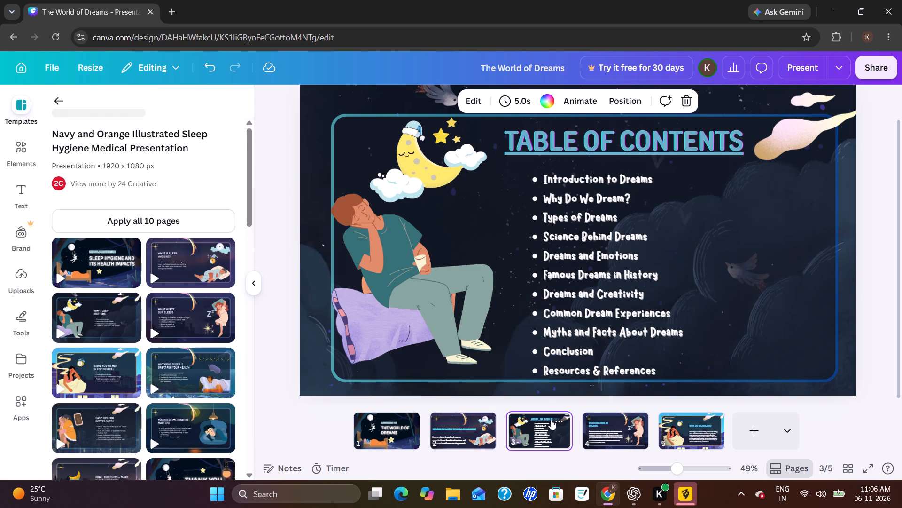
pyautogui.click(625, 418)
pyautogui.click(501, 166)
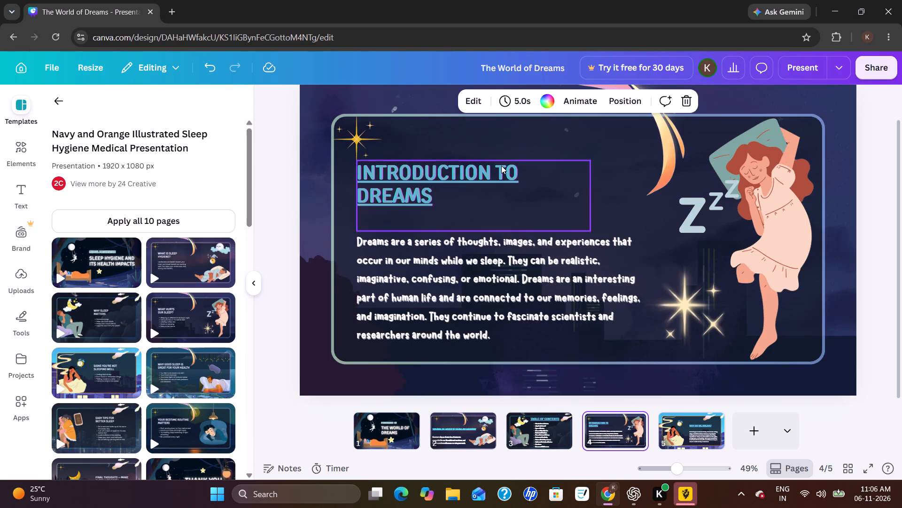
pyautogui.click(676, 423)
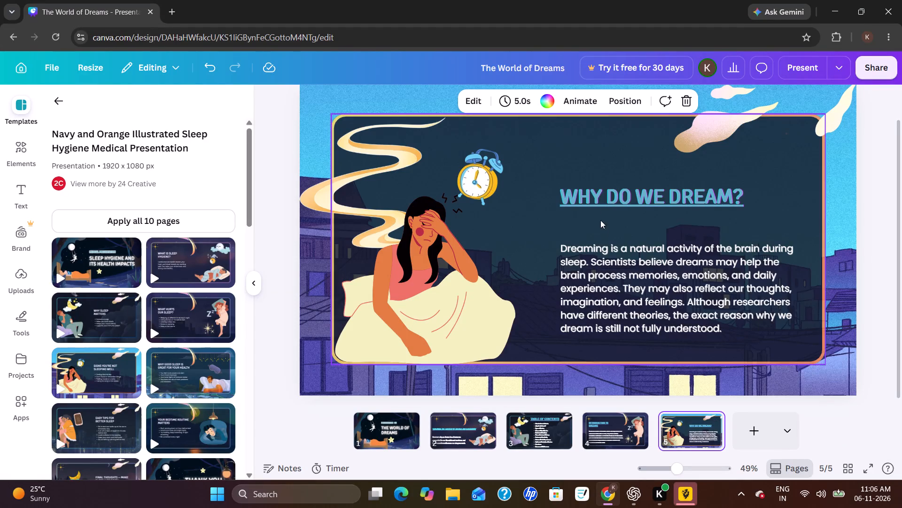
pyautogui.click(604, 207)
pyautogui.tripleClick(444, 102)
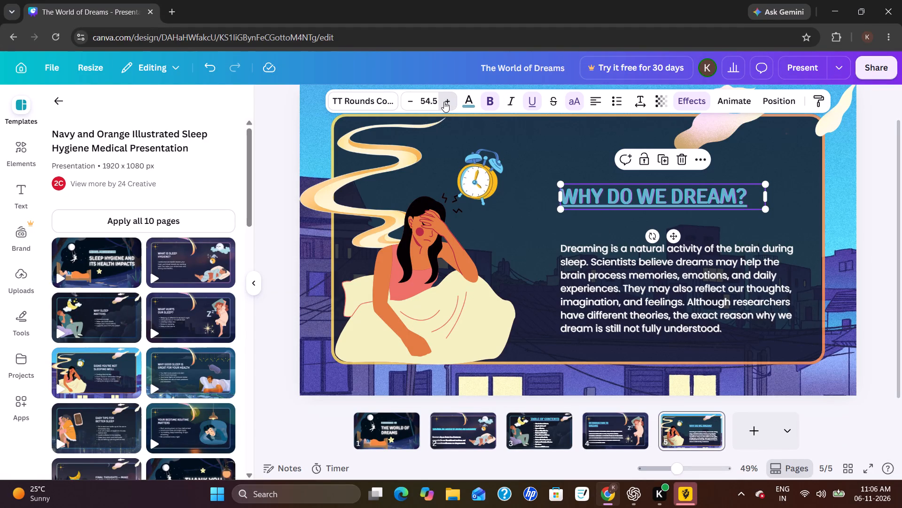
pyautogui.tripleClick(444, 102)
pyautogui.tripleClick(444, 102)
pyautogui.doubleClick(444, 102)
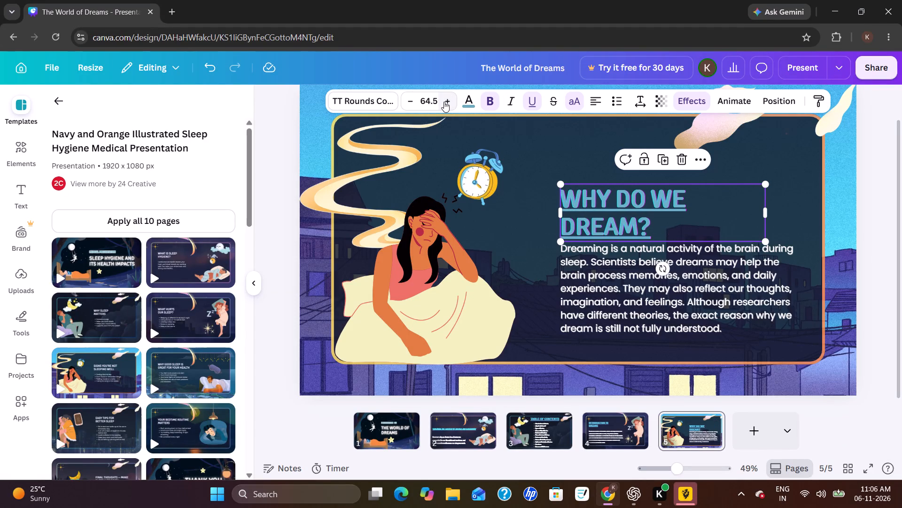
pyautogui.click(444, 102)
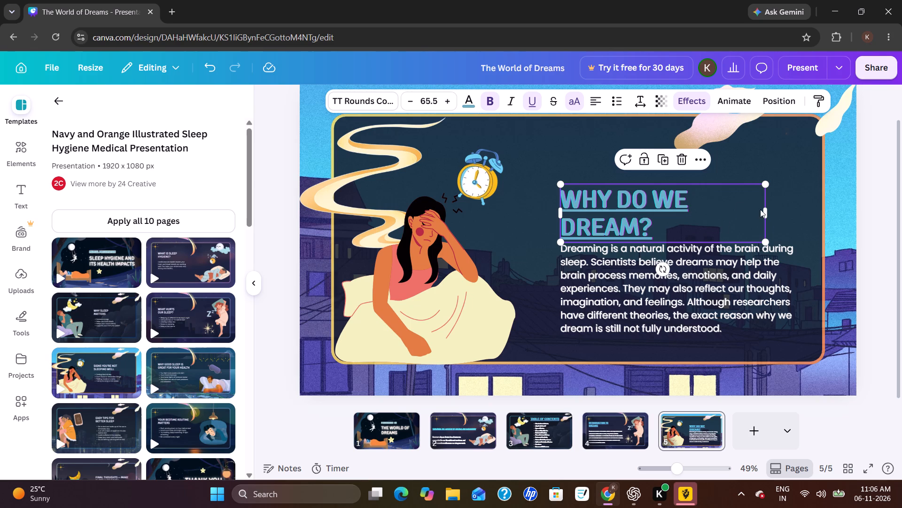
# Widen page 5's "Why Do We Dream?" heading box to about 826 so the title fits on one line.
pyautogui.moveTo(769, 213); pyautogui.dragTo(806, 206)
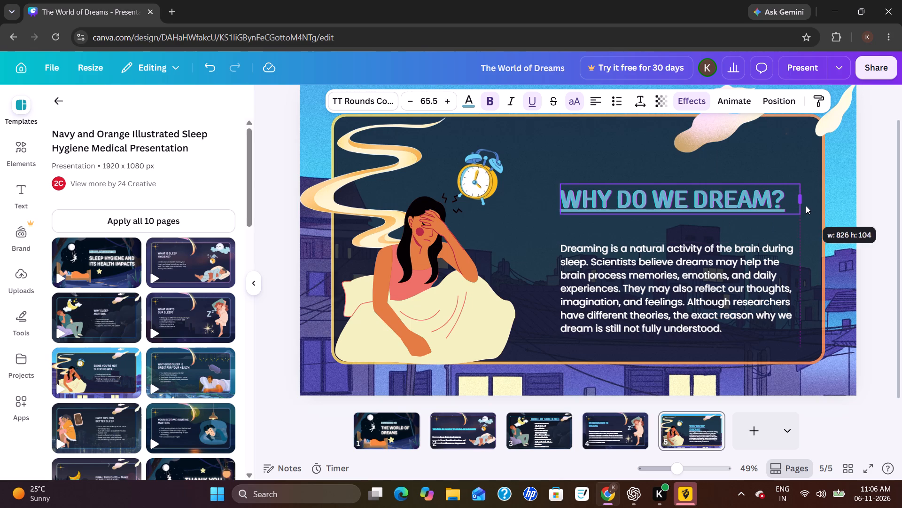
pyautogui.moveTo(806, 206); pyautogui.dragTo(807, 206)
pyautogui.click(862, 185)
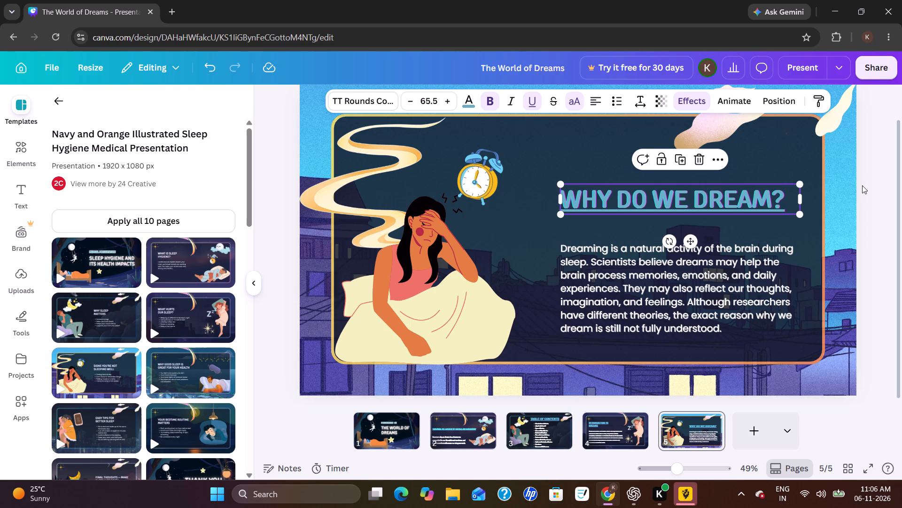
# Change the font of page 5's paragraph about why we dream to Marykate.
pyautogui.click(738, 292)
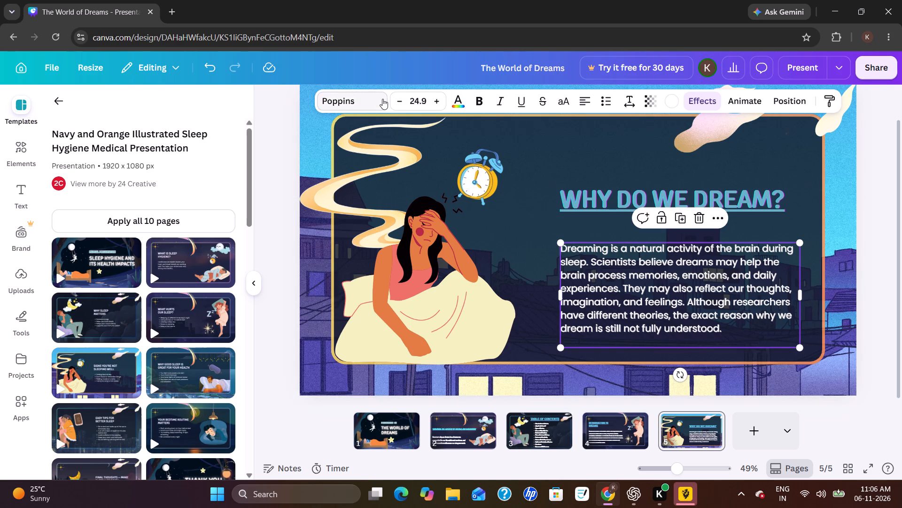
pyautogui.click(382, 99)
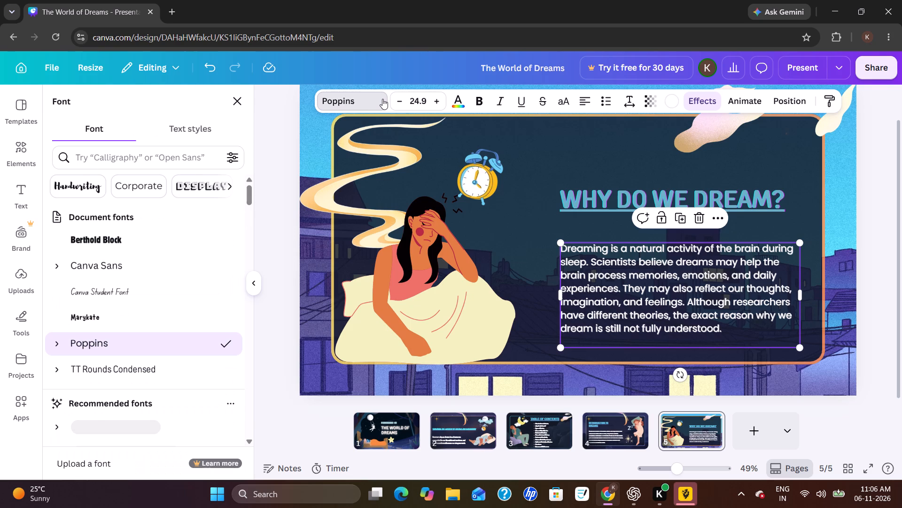
pyautogui.click(157, 314)
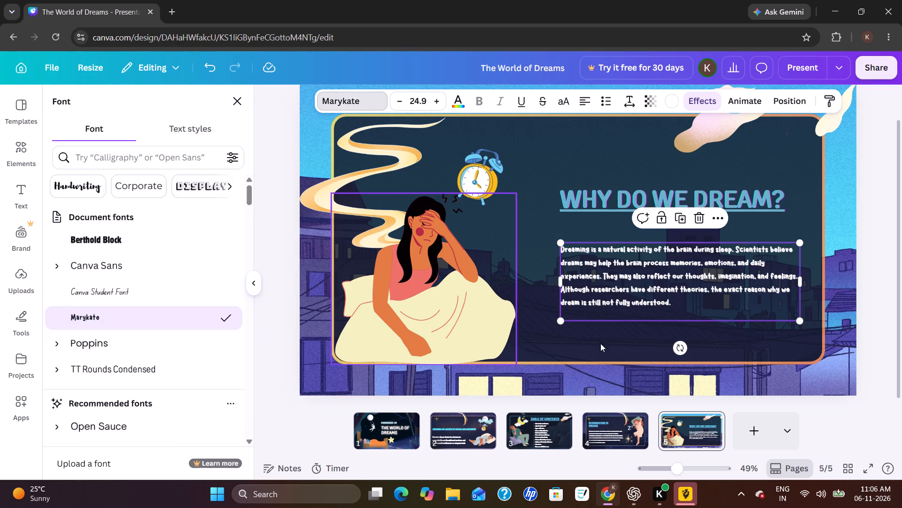
pyautogui.click(870, 270)
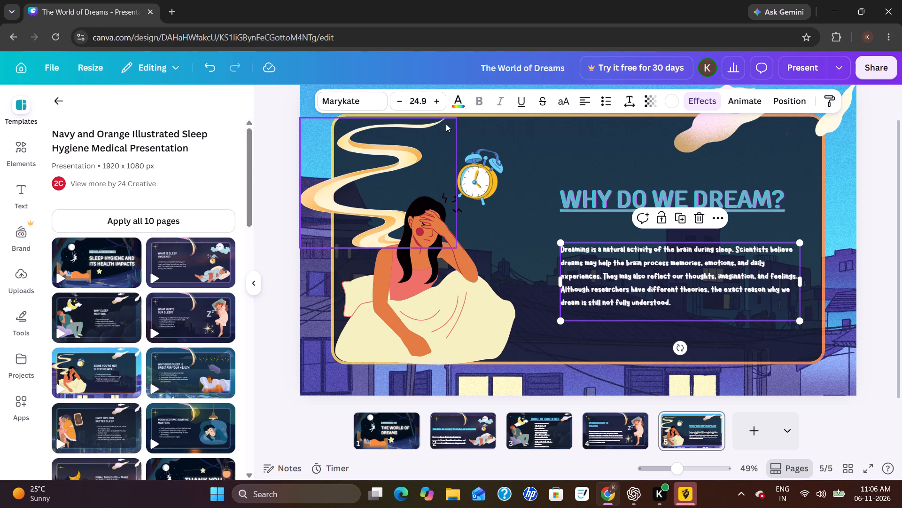
# Increase page 5's paragraph to font size 29.9 and delete the blank line at its end.
pyautogui.click(437, 105)
pyautogui.tripleClick(437, 105)
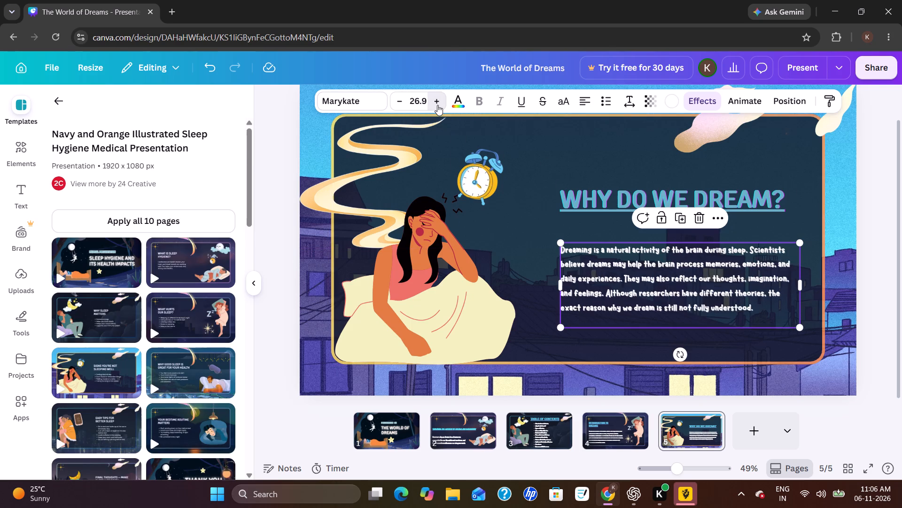
pyautogui.click(437, 105)
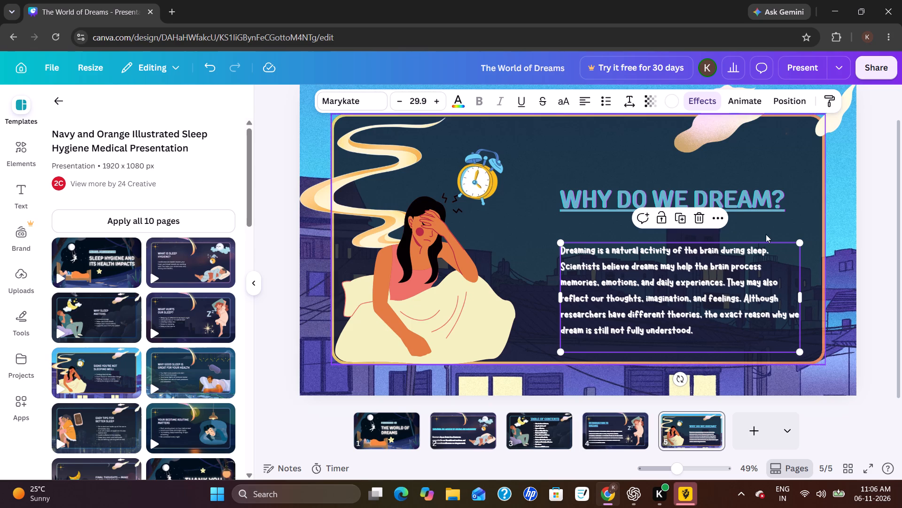
pyautogui.click(708, 341)
pyautogui.click(708, 341)
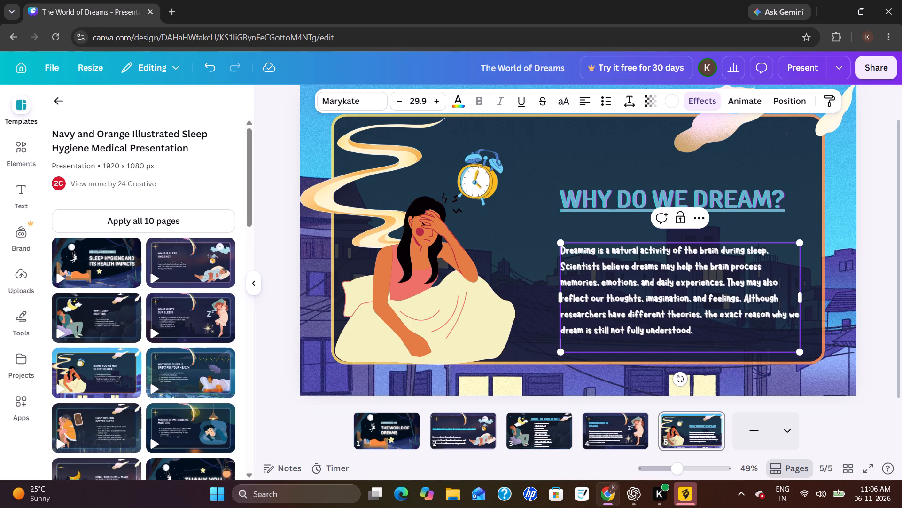
pyautogui.press('BackSpace')
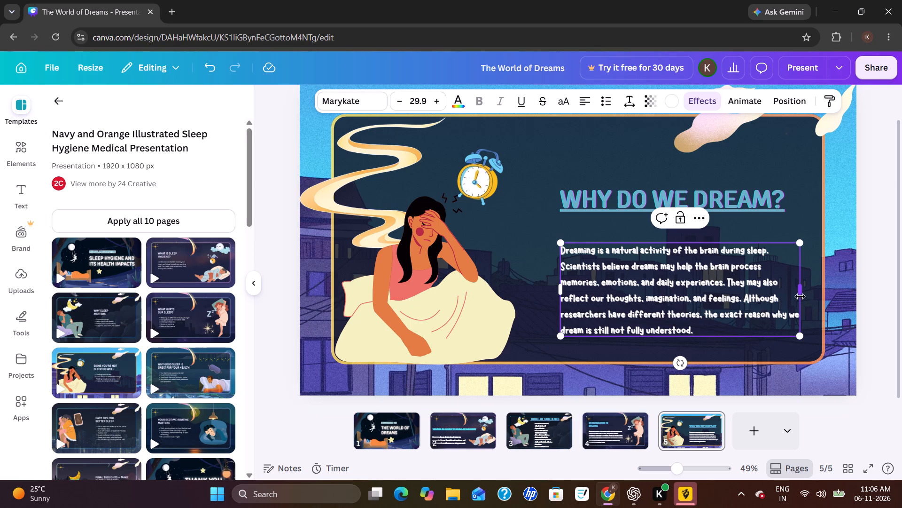
pyautogui.moveTo(800, 296); pyautogui.dragTo(794, 300)
pyautogui.moveTo(794, 300); pyautogui.dragTo(774, 310)
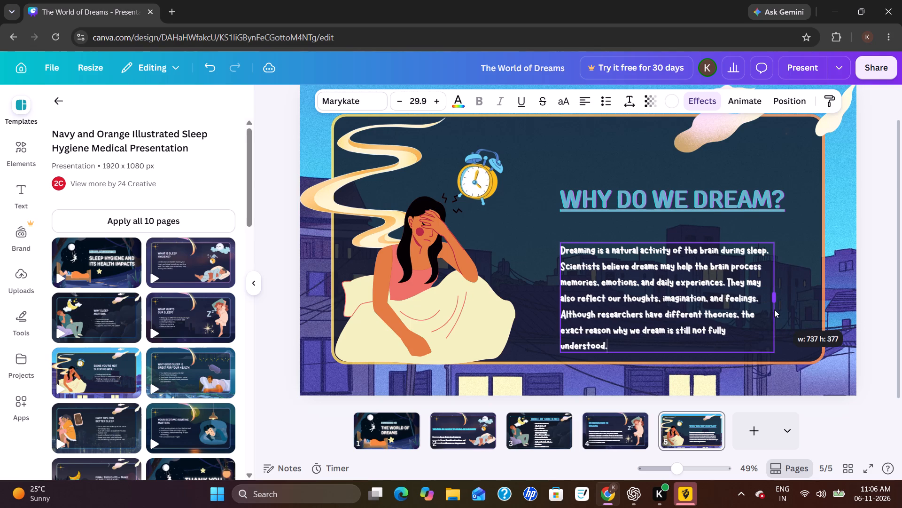
pyautogui.moveTo(774, 310); pyautogui.dragTo(810, 328)
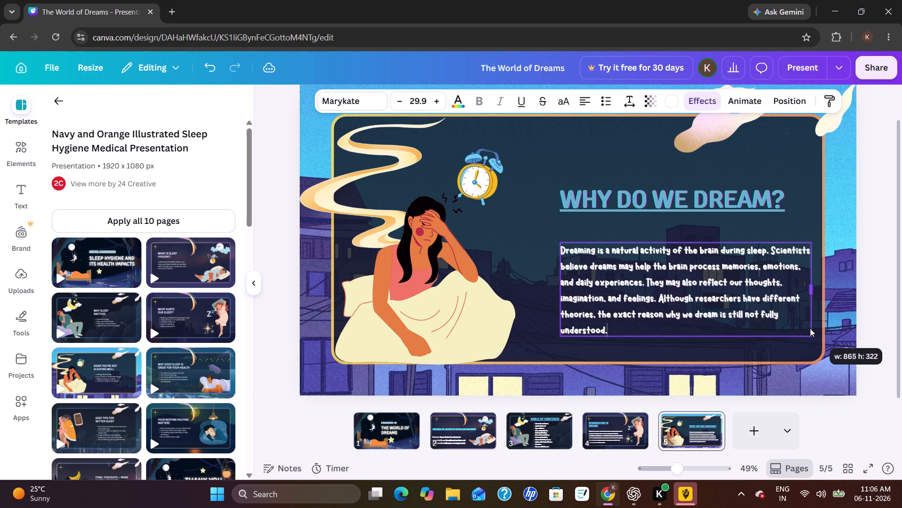
pyautogui.moveTo(810, 328); pyautogui.dragTo(809, 329)
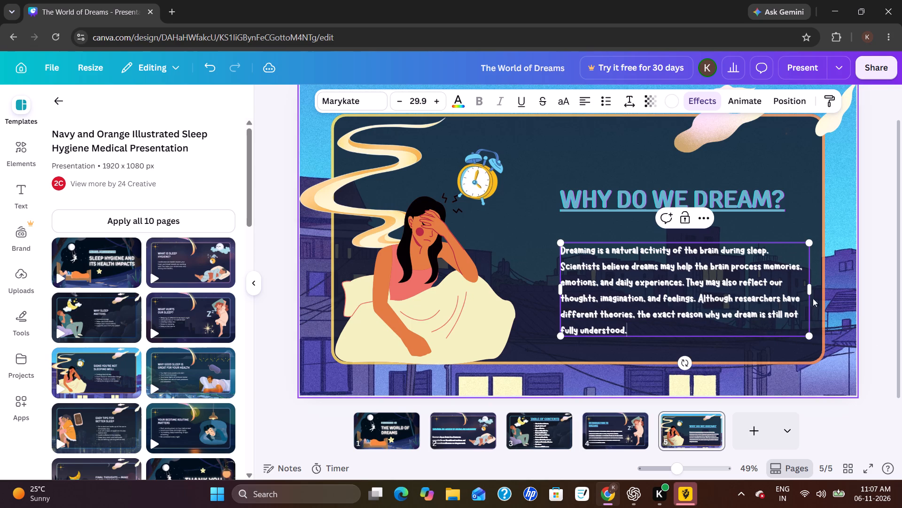
pyautogui.click(869, 234)
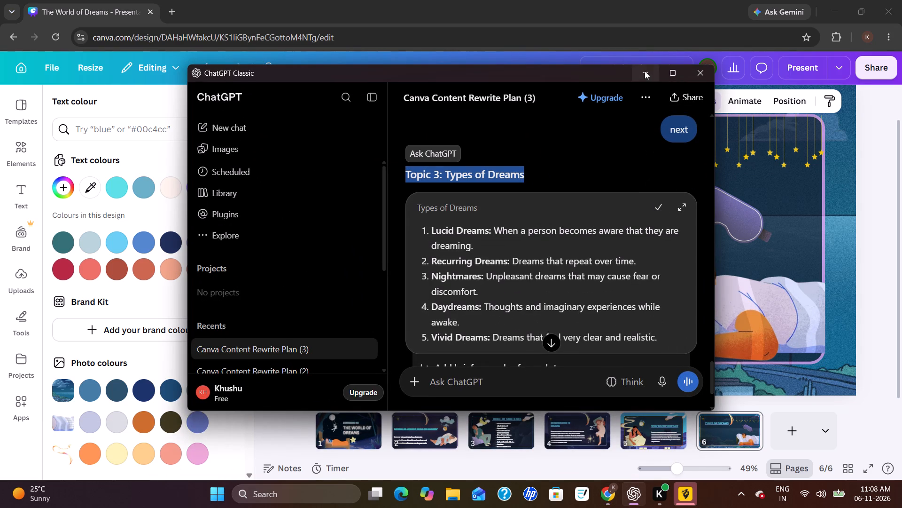
pyautogui.click(645, 71)
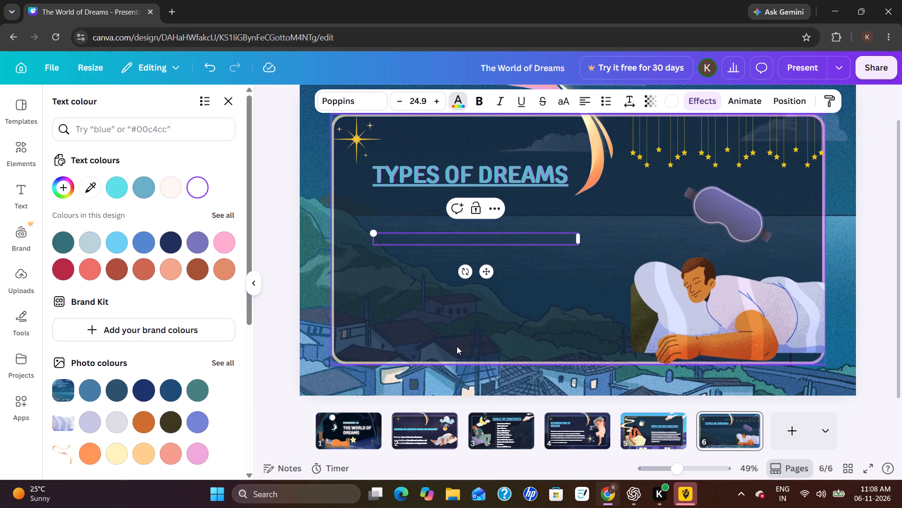
pyautogui.hotkey('ctrl', 'v')
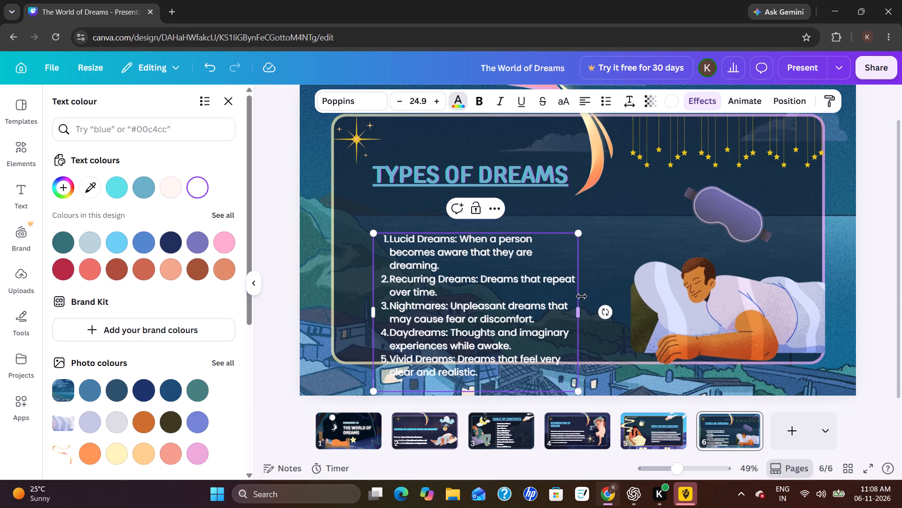
# Widen the dream types list's text box to about 886 and move it up closer to the heading.
pyautogui.moveTo(579, 311); pyautogui.dragTo(608, 301)
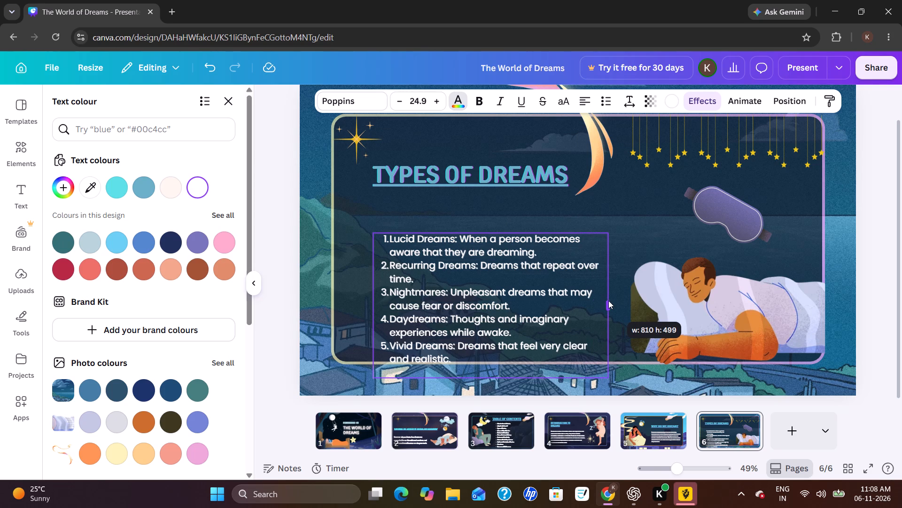
pyautogui.moveTo(608, 301); pyautogui.dragTo(624, 293)
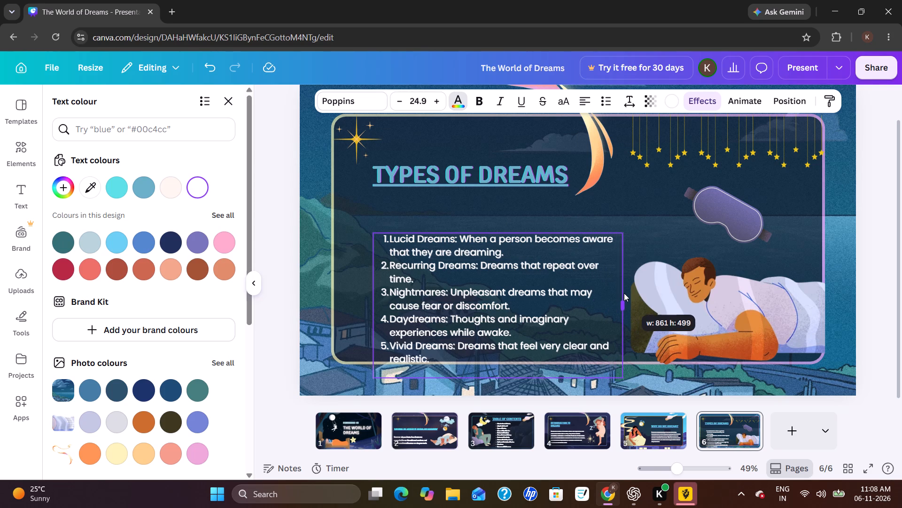
pyautogui.moveTo(624, 293); pyautogui.dragTo(629, 286)
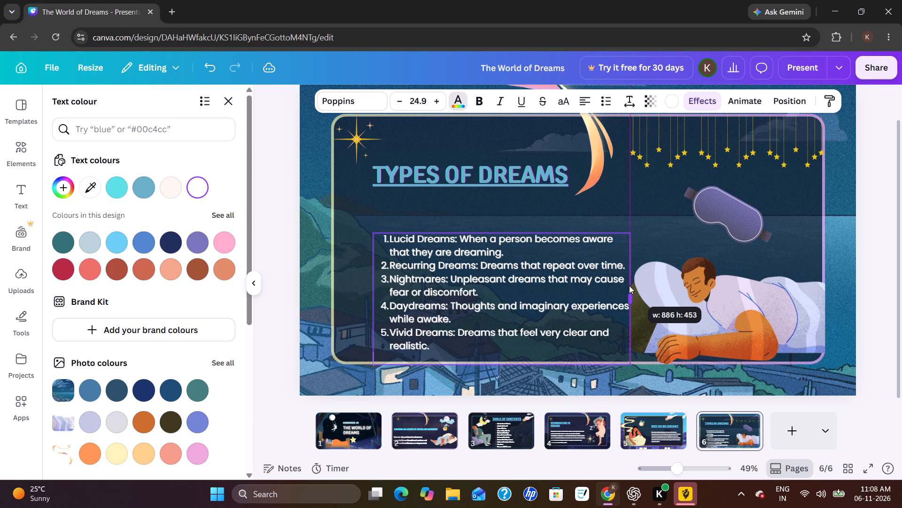
pyautogui.moveTo(629, 286); pyautogui.dragTo(629, 286)
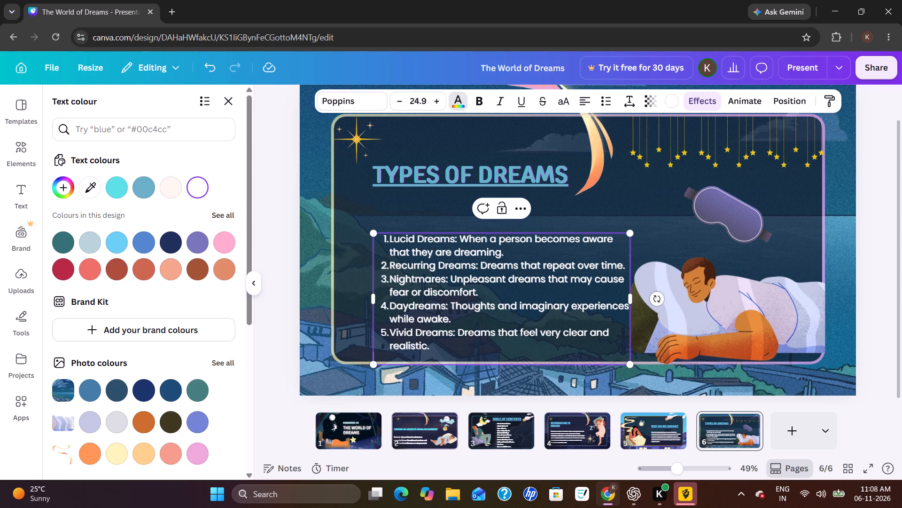
pyautogui.click(885, 247)
pyautogui.click(874, 225)
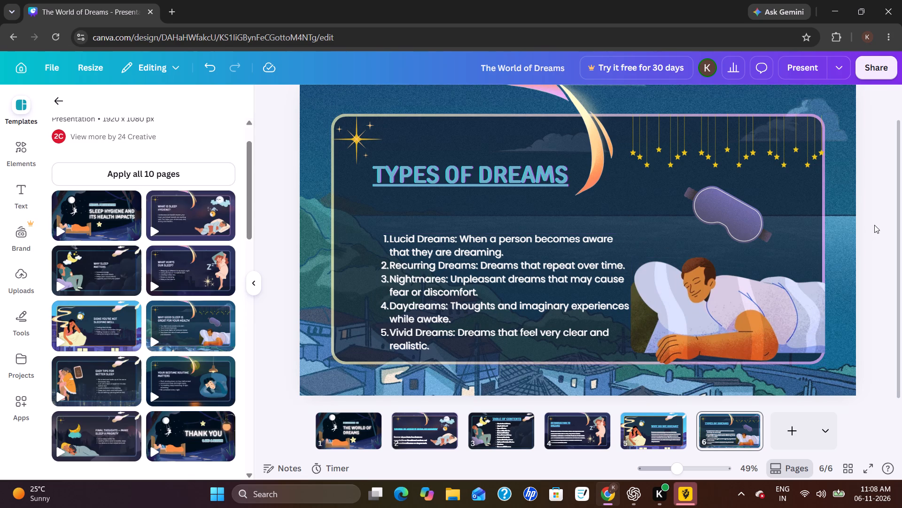
pyautogui.moveTo(576, 287); pyautogui.dragTo(564, 264)
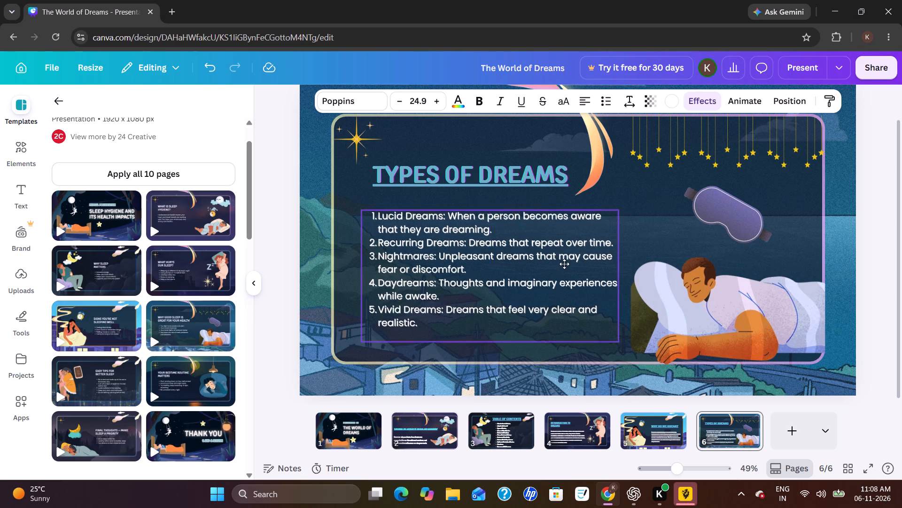
pyautogui.moveTo(564, 264); pyautogui.dragTo(564, 267)
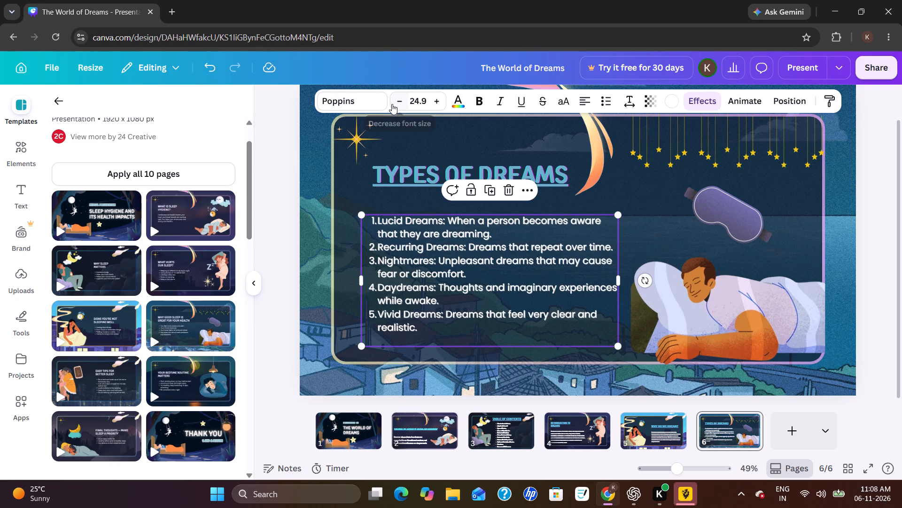
# Change the dream types list's font to Marykate and increase its size to 32.9.
pyautogui.click(382, 104)
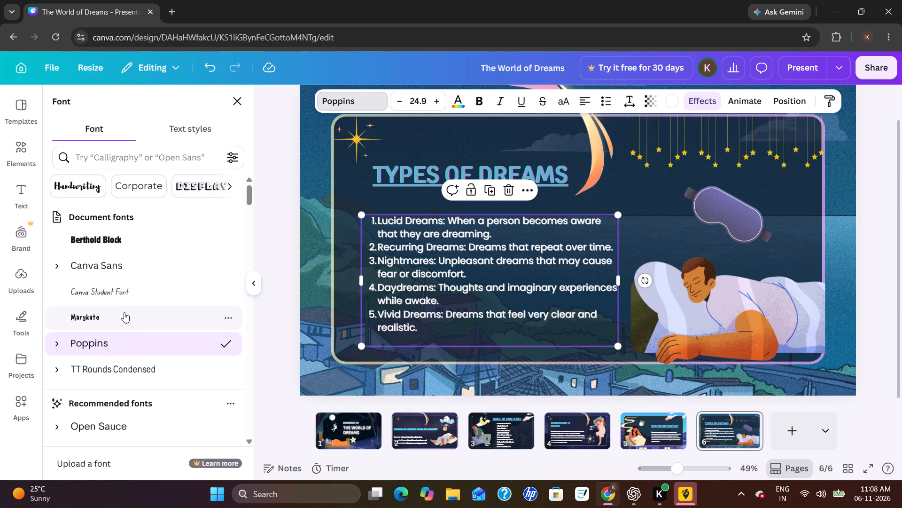
pyautogui.click(123, 315)
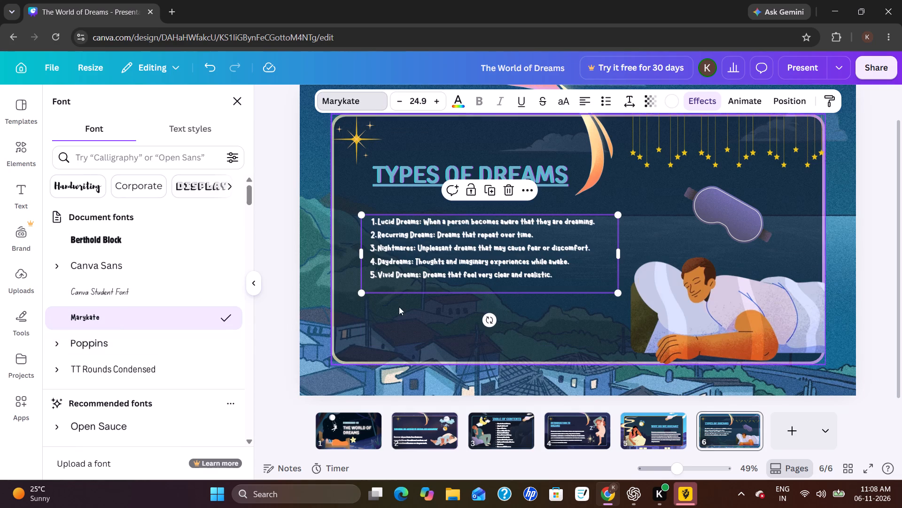
pyautogui.tripleClick(440, 100)
pyautogui.tripleClick(440, 100)
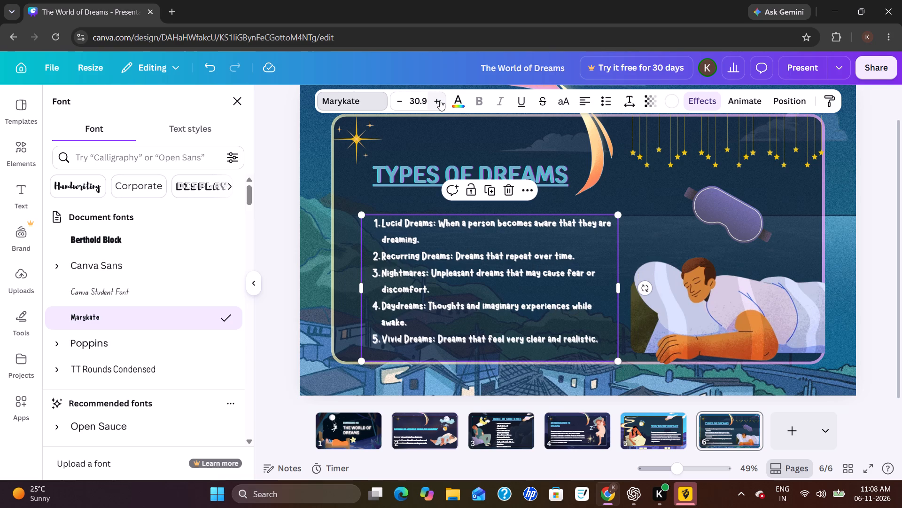
pyautogui.click(440, 100)
pyautogui.click(440, 100)
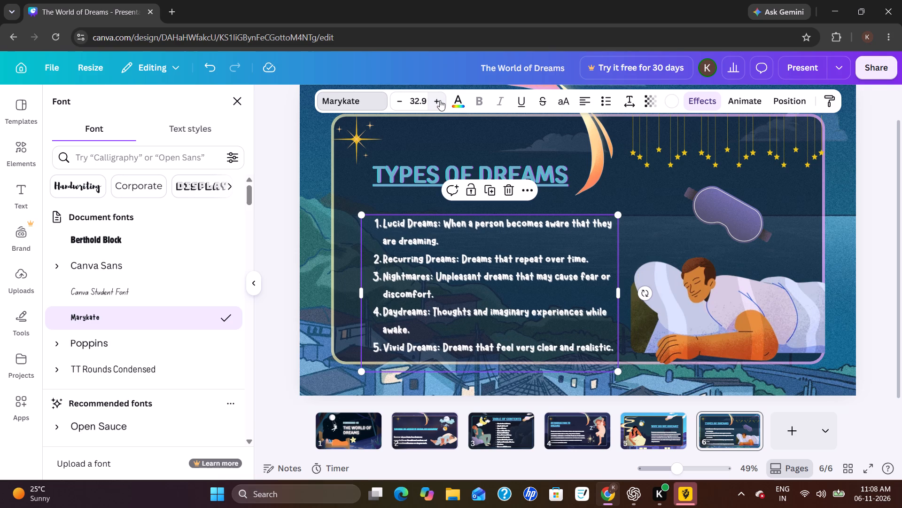
pyautogui.click(279, 240)
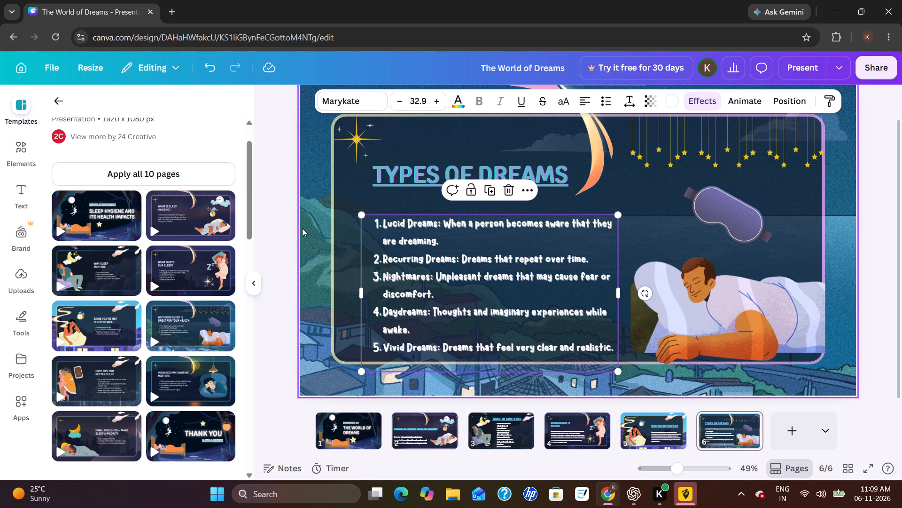
pyautogui.click(295, 243)
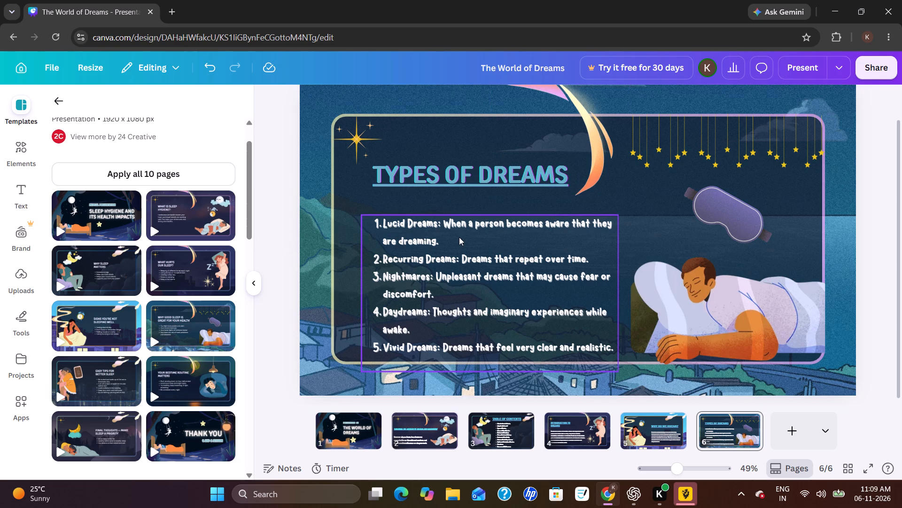
# Nudge the dream types list up so that it fits inside the page's rounded frame.
pyautogui.moveTo(459, 237); pyautogui.dragTo(459, 230)
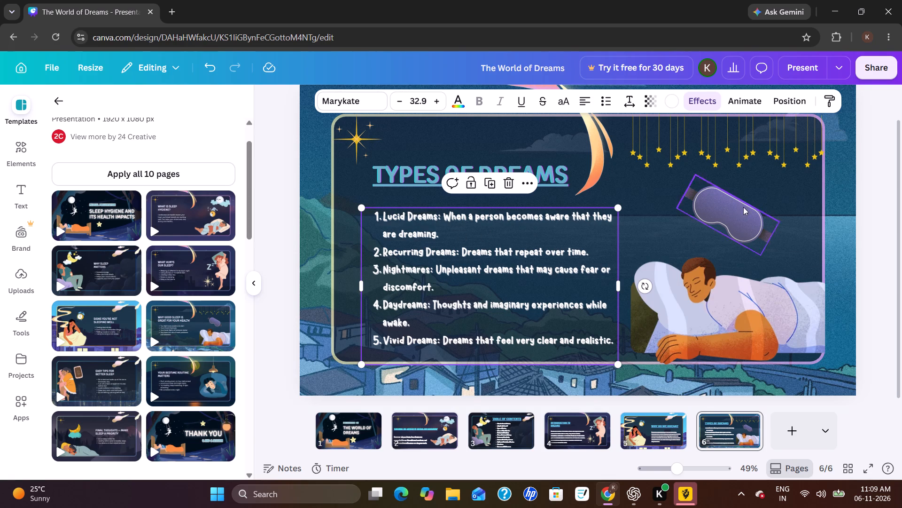
pyautogui.click(870, 220)
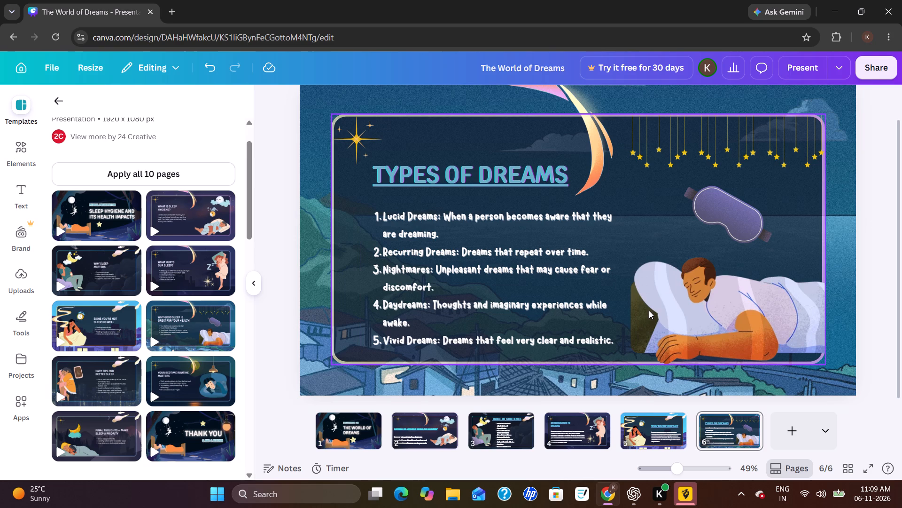
# Increase the "Types of Dreams" heading's font size to 71.7.
pyautogui.click(477, 177)
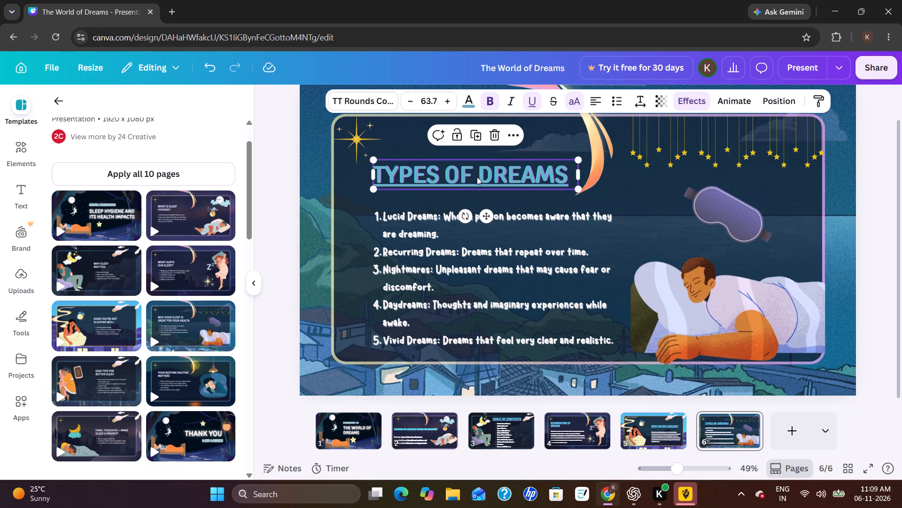
pyautogui.click(447, 103)
pyautogui.click(447, 103)
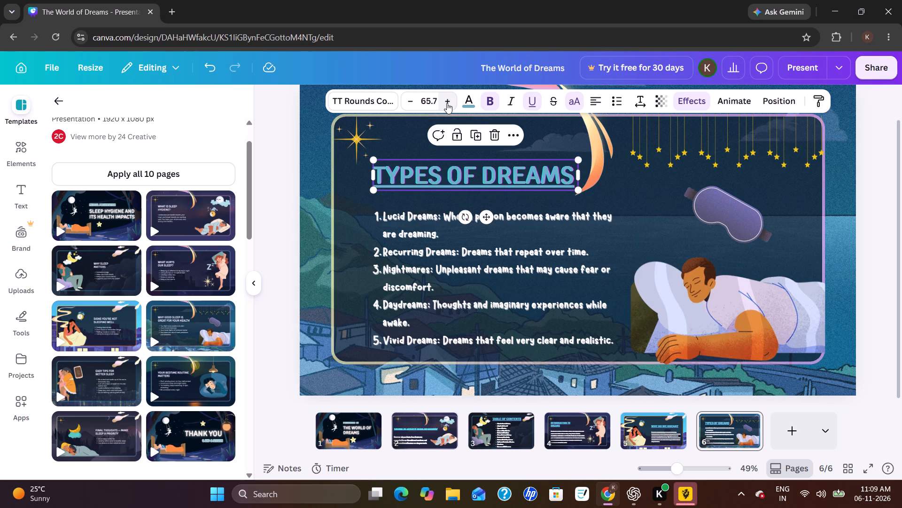
pyautogui.click(447, 103)
pyautogui.click(447, 103)
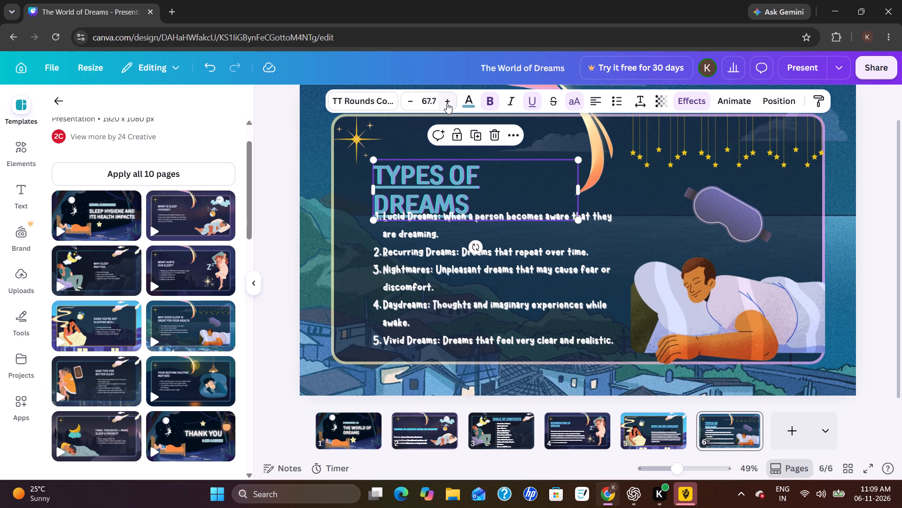
pyautogui.click(447, 103)
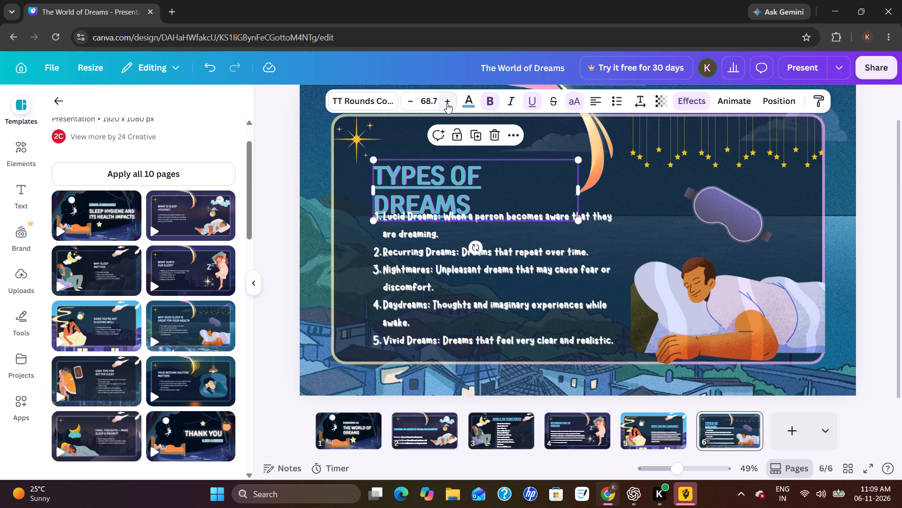
pyautogui.click(447, 103)
pyautogui.click(447, 103)
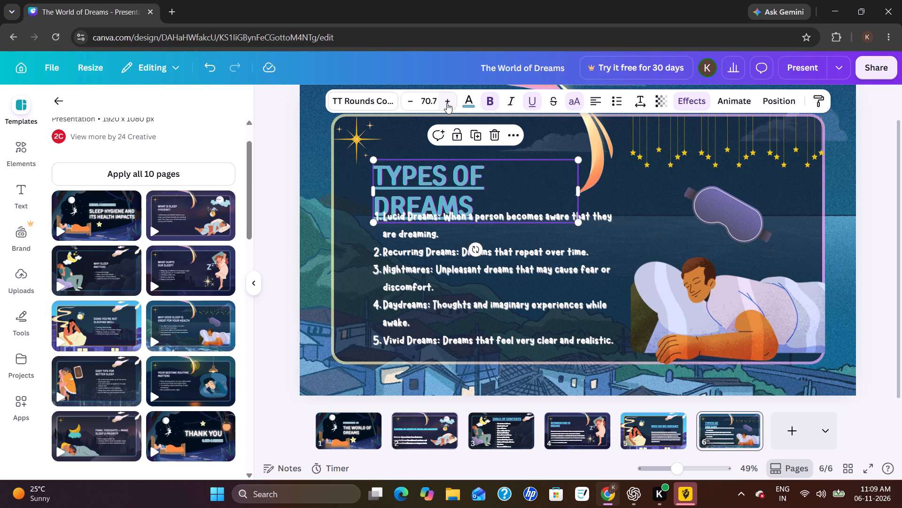
pyautogui.click(447, 103)
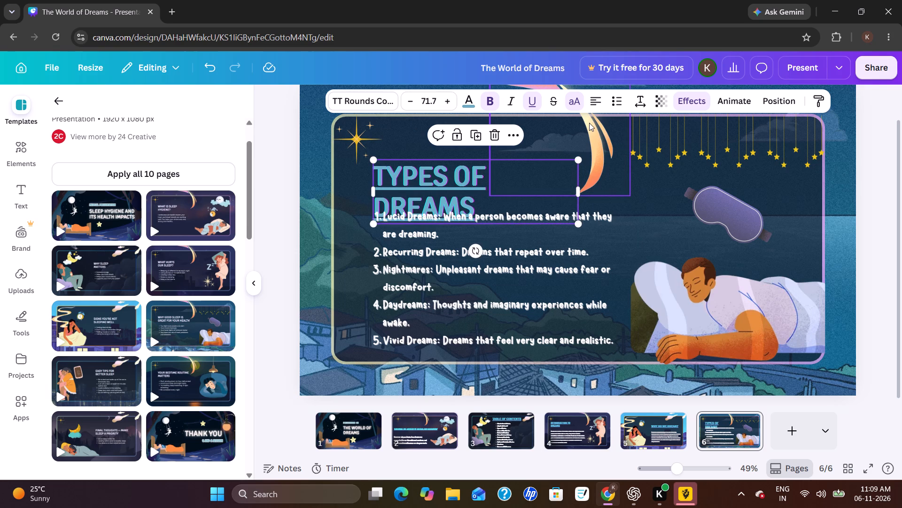
# Move the crescent moon graphic away from the heading, over to the hanging stars.
pyautogui.moveTo(589, 123); pyautogui.dragTo(676, 126)
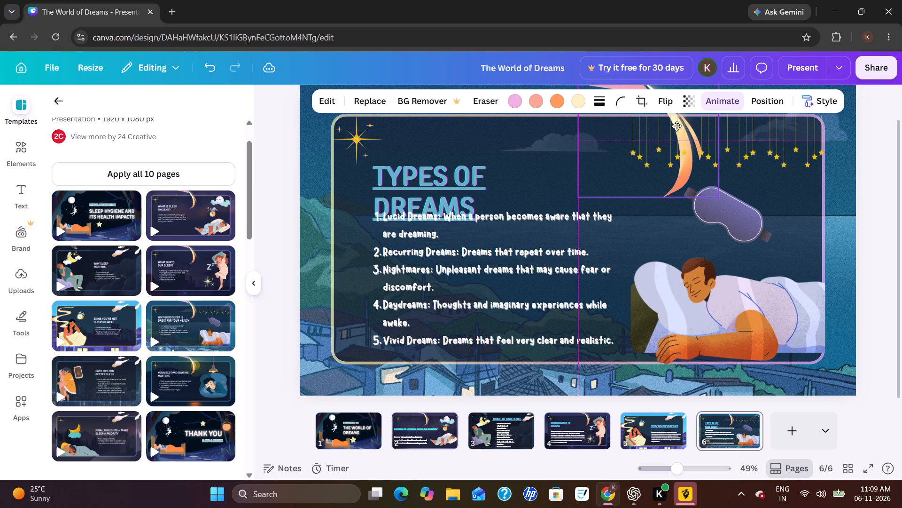
pyautogui.moveTo(676, 126); pyautogui.dragTo(676, 127)
# Widen the "Types of Dreams" heading box so the text fits on one line, and set its font size to 75.7.
pyautogui.click(484, 175)
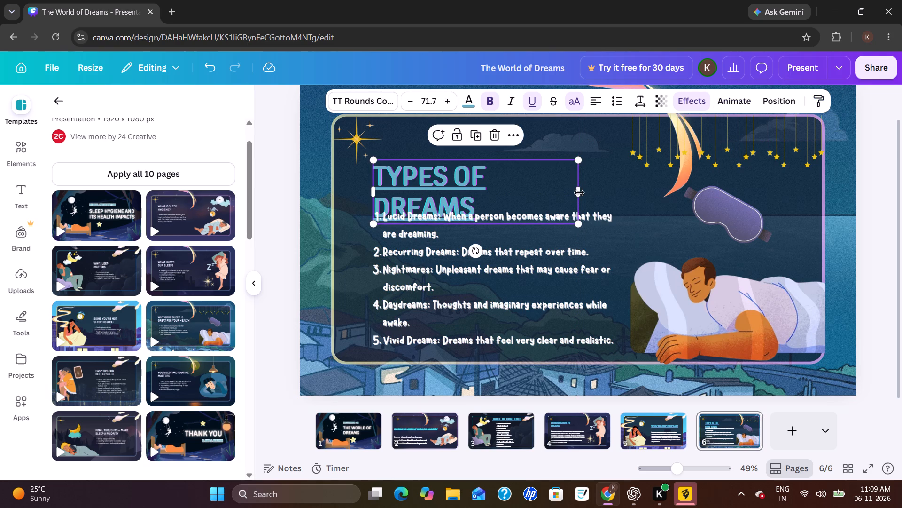
pyautogui.moveTo(580, 193); pyautogui.dragTo(629, 190)
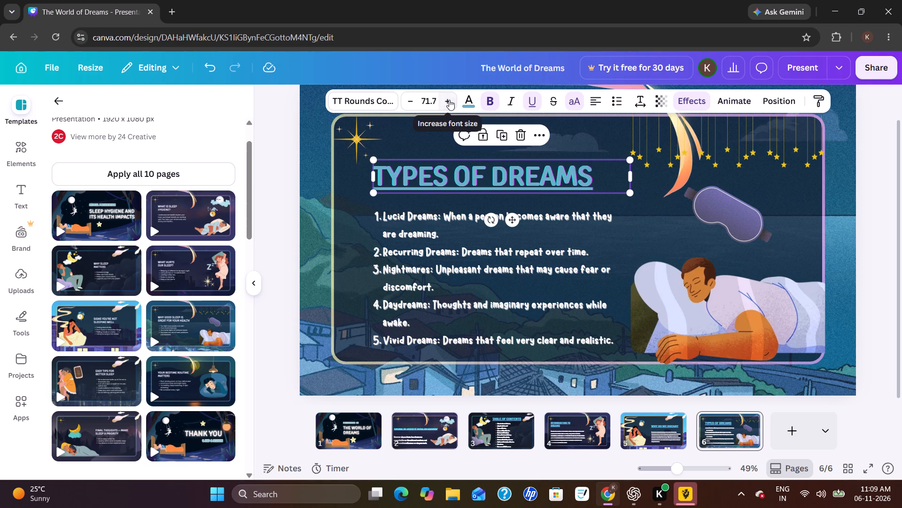
pyautogui.click(449, 100)
pyautogui.click(449, 100)
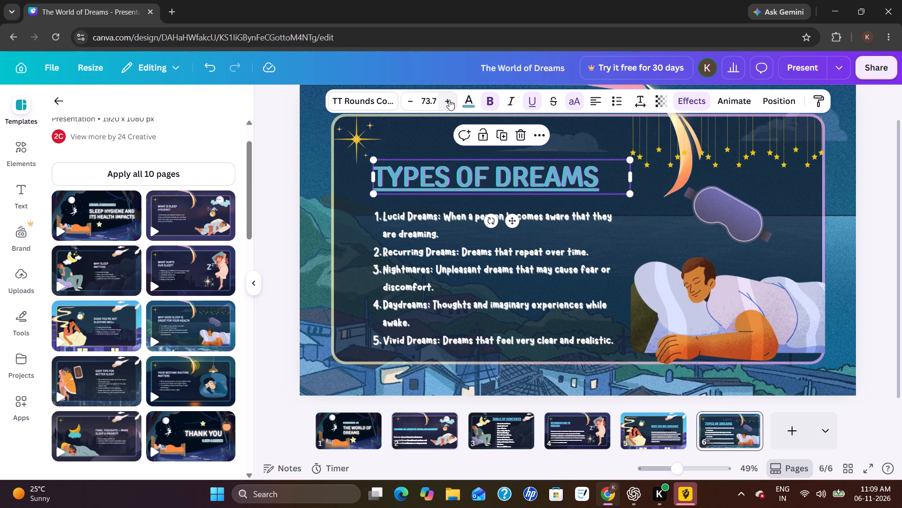
pyautogui.click(449, 100)
pyautogui.click(449, 100)
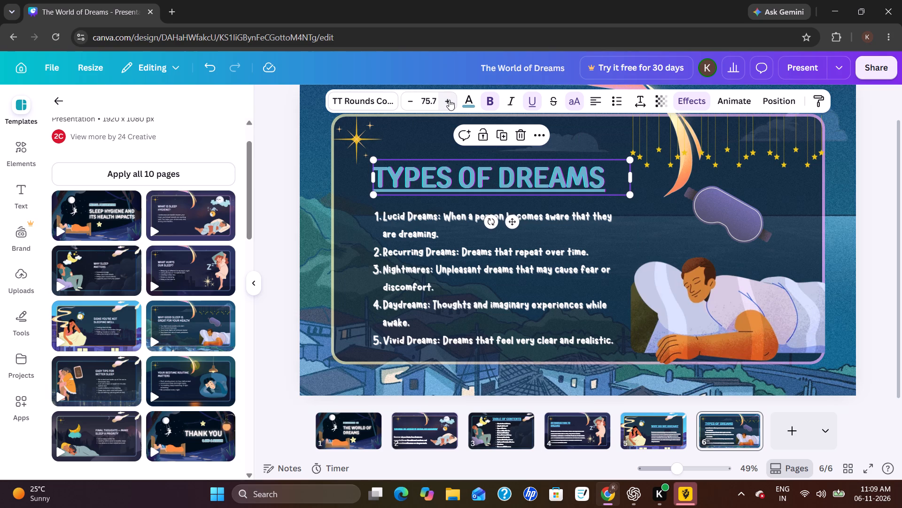
# Compare with the page 5 heading's font size, and reduce the "Types of Dreams" heading on page 6 to 70.7.
pyautogui.click(639, 436)
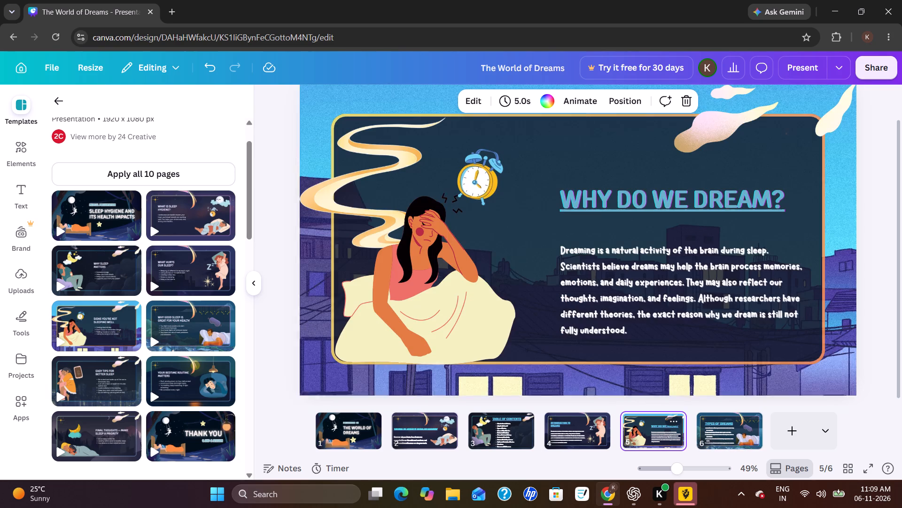
pyautogui.click(597, 208)
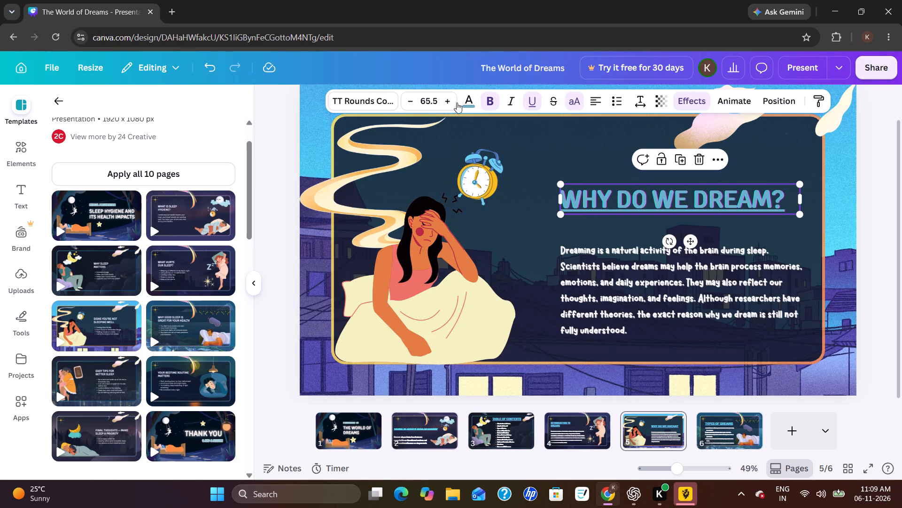
pyautogui.click(724, 429)
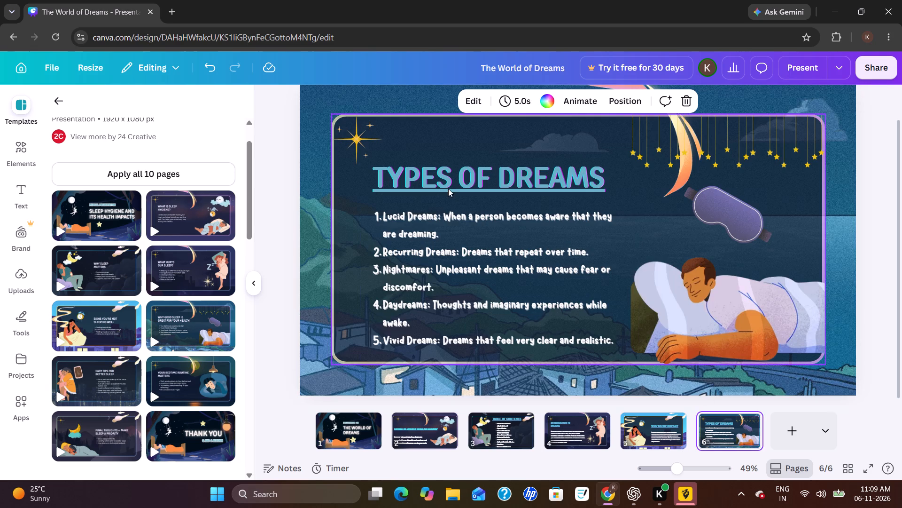
pyautogui.click(449, 189)
pyautogui.click(408, 96)
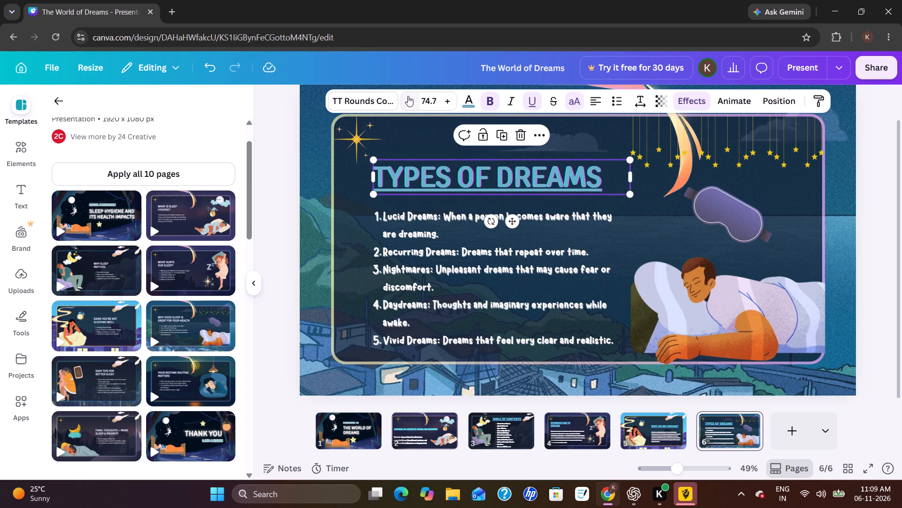
pyautogui.click(408, 96)
pyautogui.click(408, 96)
pyautogui.click(408, 96)
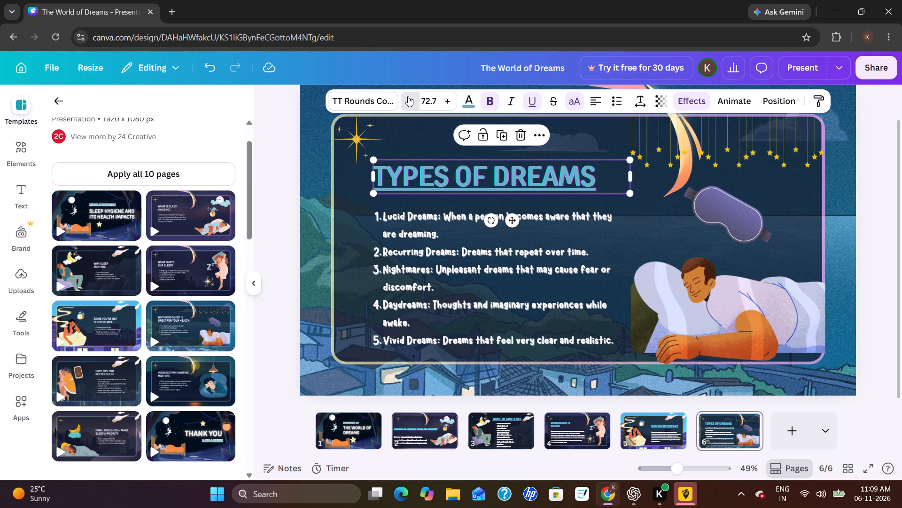
pyautogui.rightClick(408, 96)
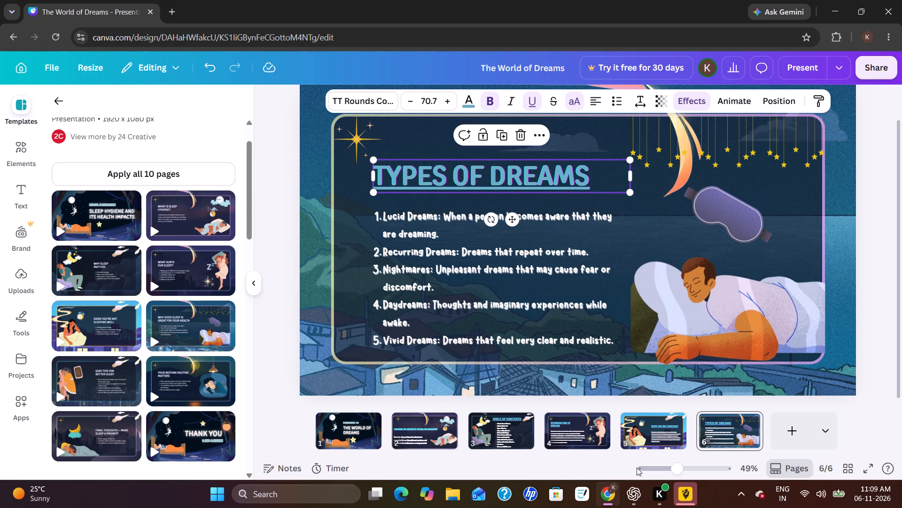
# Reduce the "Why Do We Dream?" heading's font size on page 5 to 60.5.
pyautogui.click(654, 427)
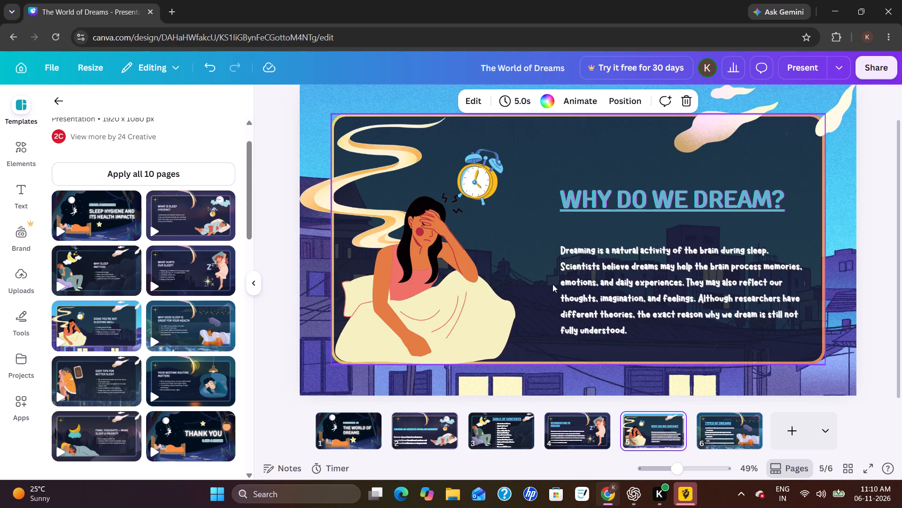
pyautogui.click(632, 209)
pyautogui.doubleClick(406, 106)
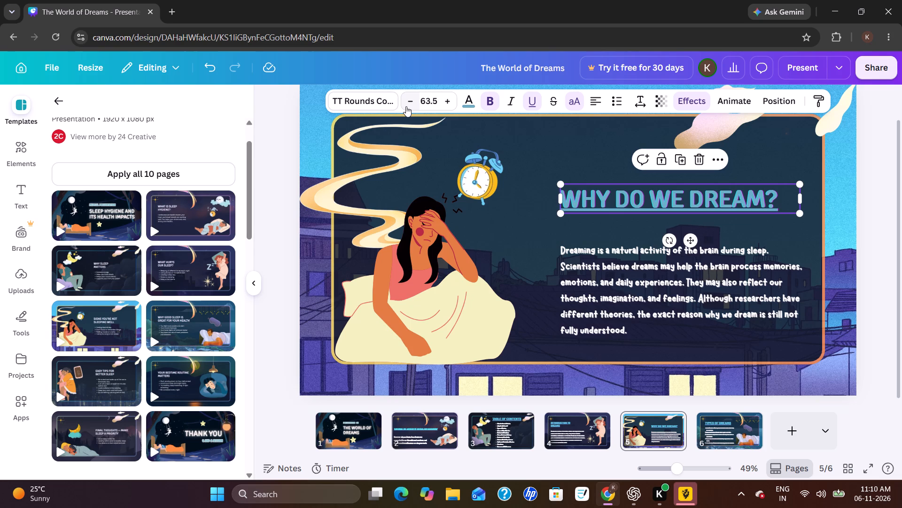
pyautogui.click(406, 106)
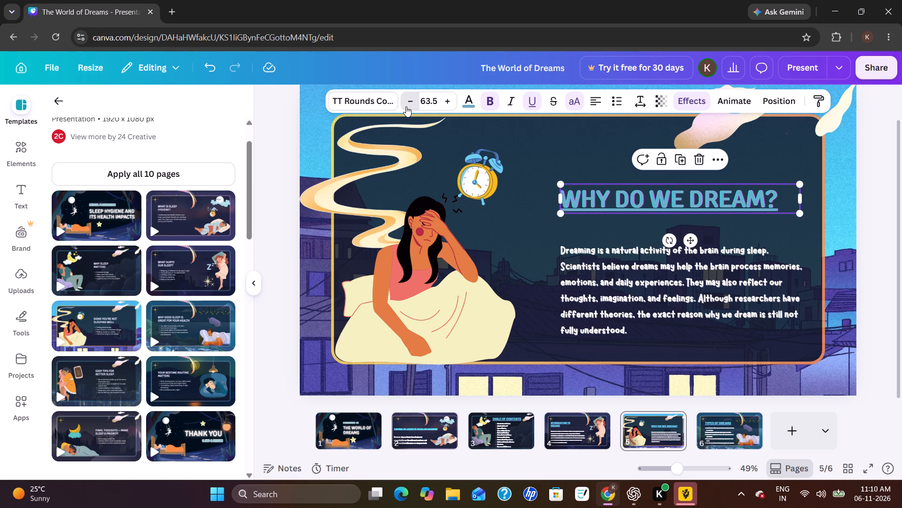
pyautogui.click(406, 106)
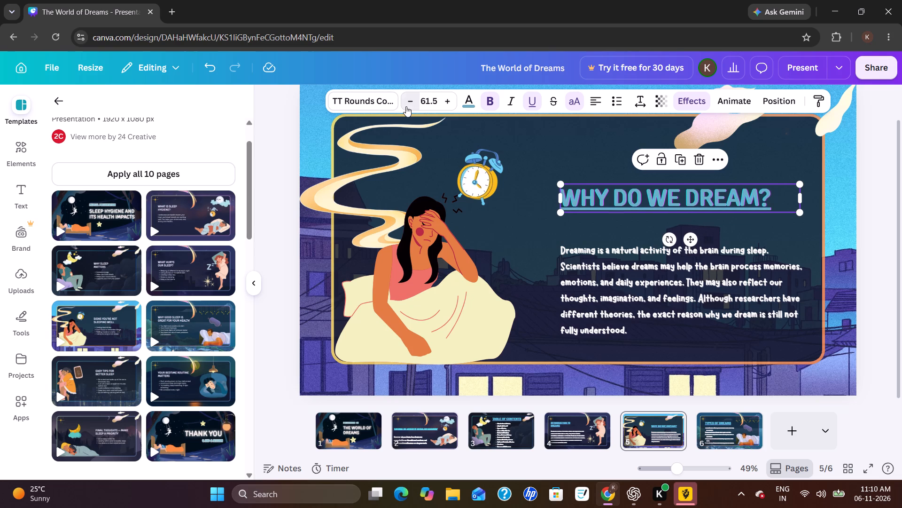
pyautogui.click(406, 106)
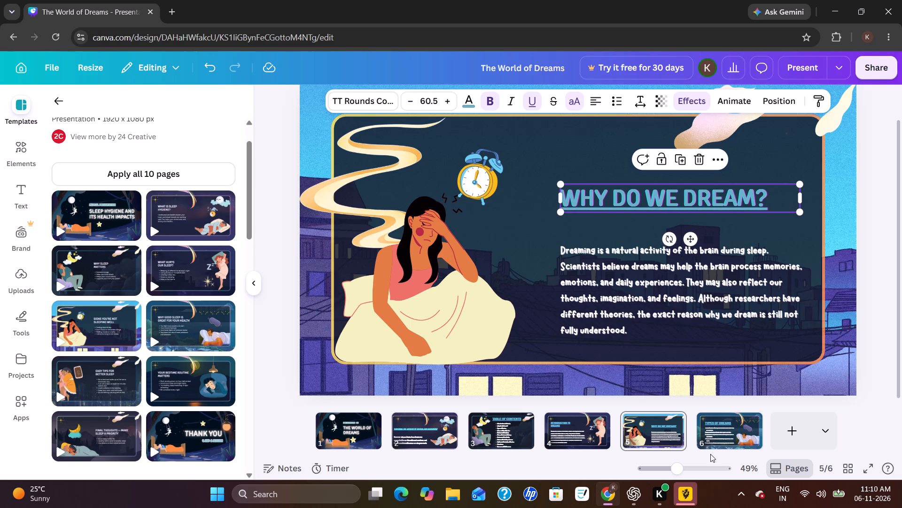
# Check the "Types of Dreams" heading's font size and set the "Why Do We Dream?" heading on page 5 to 70.5.
pyautogui.click(716, 434)
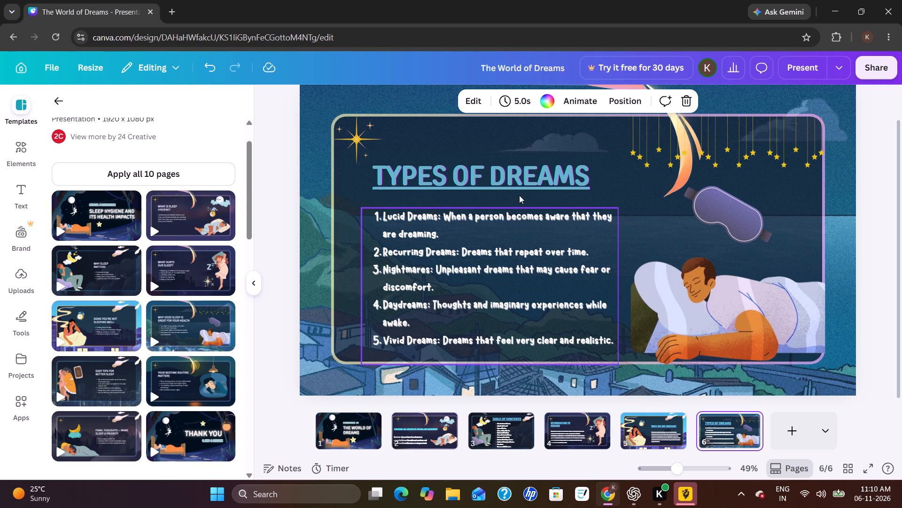
pyautogui.click(528, 186)
pyautogui.click(651, 429)
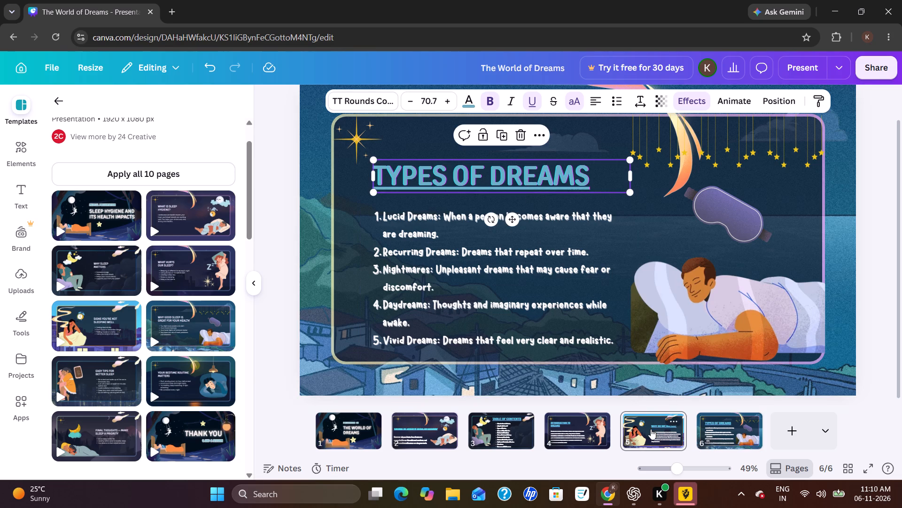
pyautogui.click(585, 191)
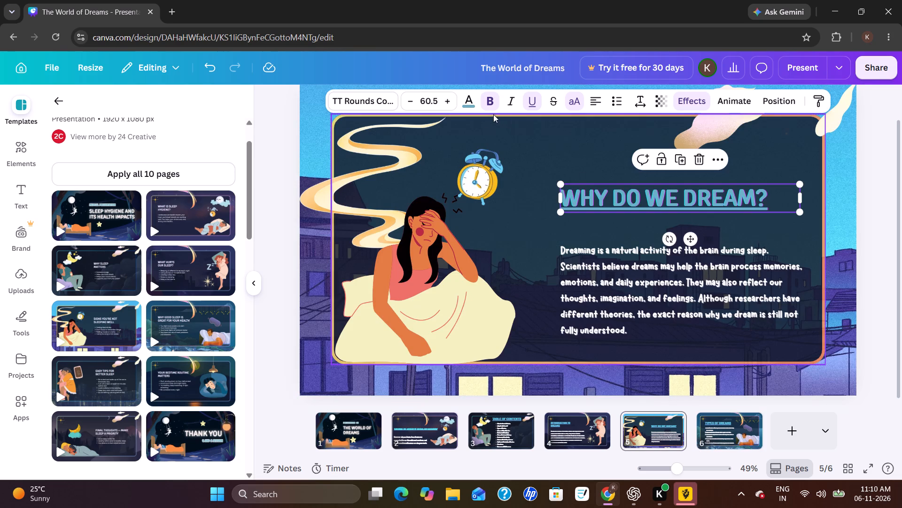
pyautogui.doubleClick(448, 99)
pyautogui.click(448, 99)
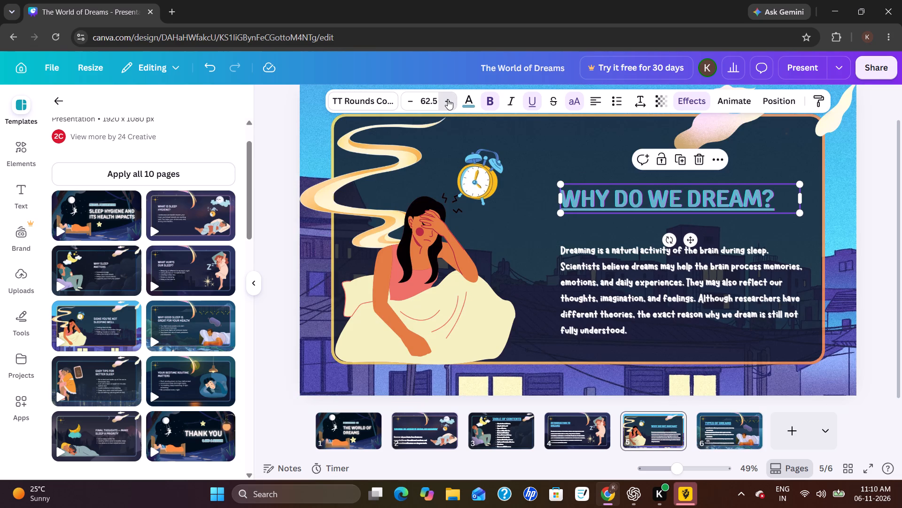
pyautogui.click(448, 99)
pyautogui.click(448, 99)
pyautogui.click(448, 99)
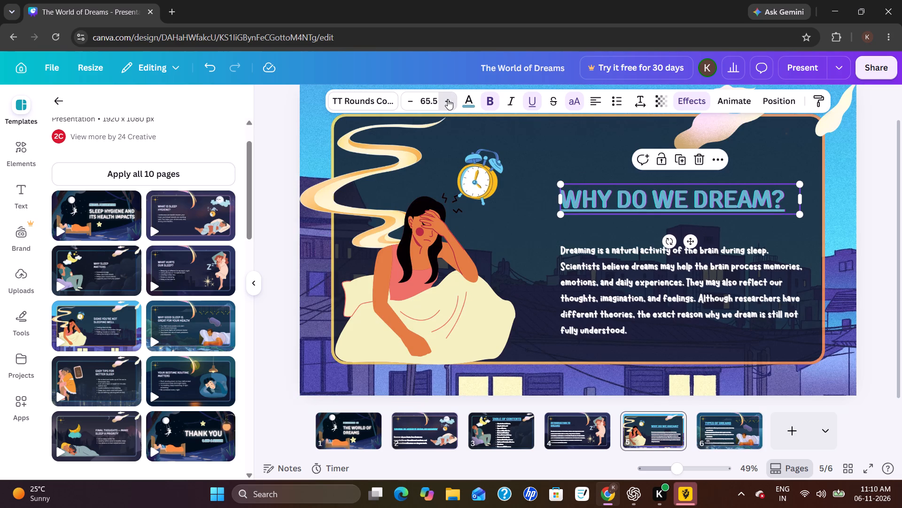
pyautogui.click(448, 99)
pyautogui.click(448, 99)
pyautogui.click(448, 99)
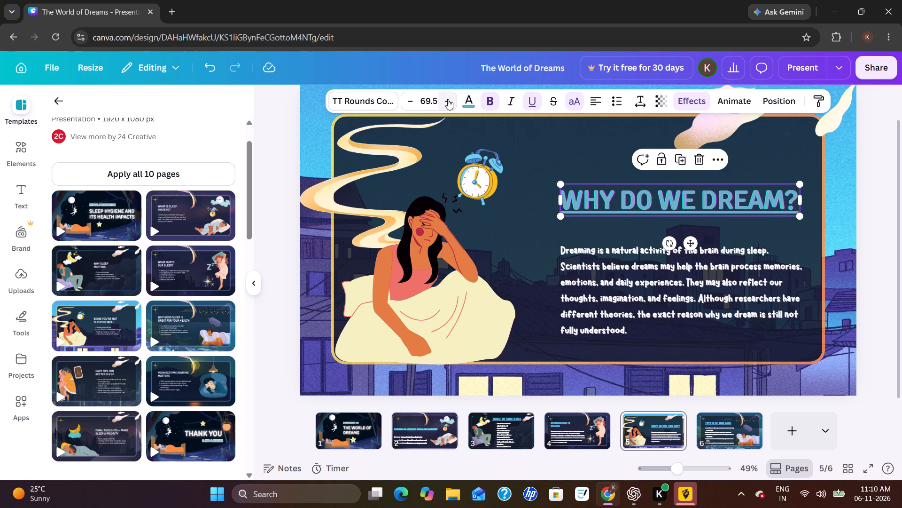
pyautogui.click(448, 99)
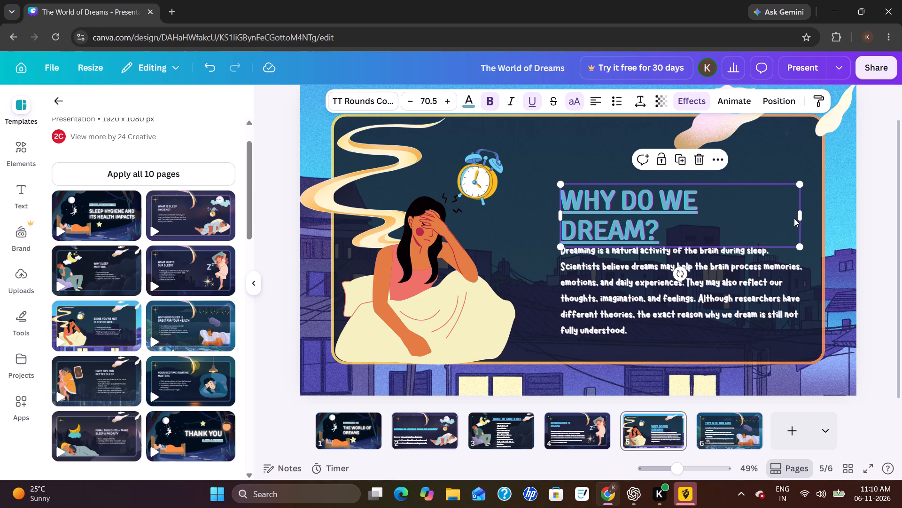
# Widen the "Why Do We Dream?" heading box so that its text fits on one line.
pyautogui.moveTo(801, 216); pyautogui.dragTo(802, 214)
pyautogui.moveTo(802, 214); pyautogui.dragTo(815, 218)
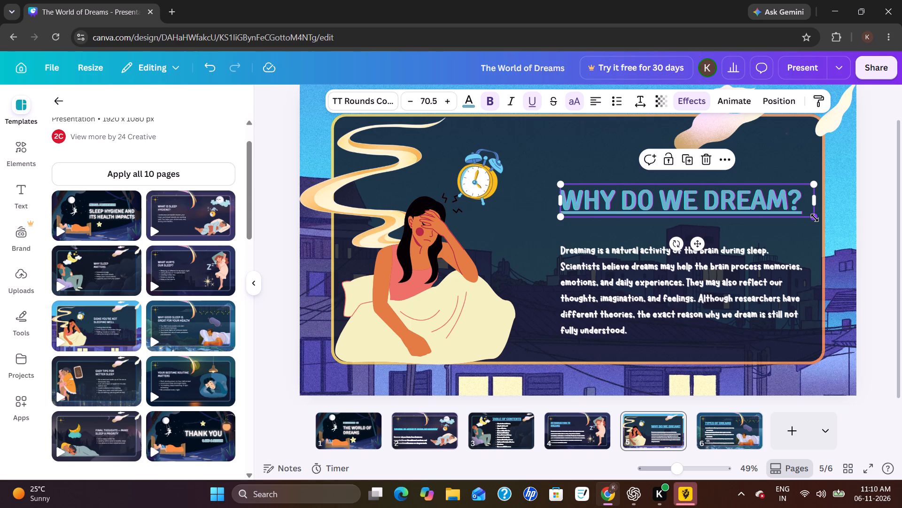
# Set the "Introduction to Dreams" heading's font size on page 4 to 70.5.
pyautogui.click(592, 426)
pyautogui.click(462, 187)
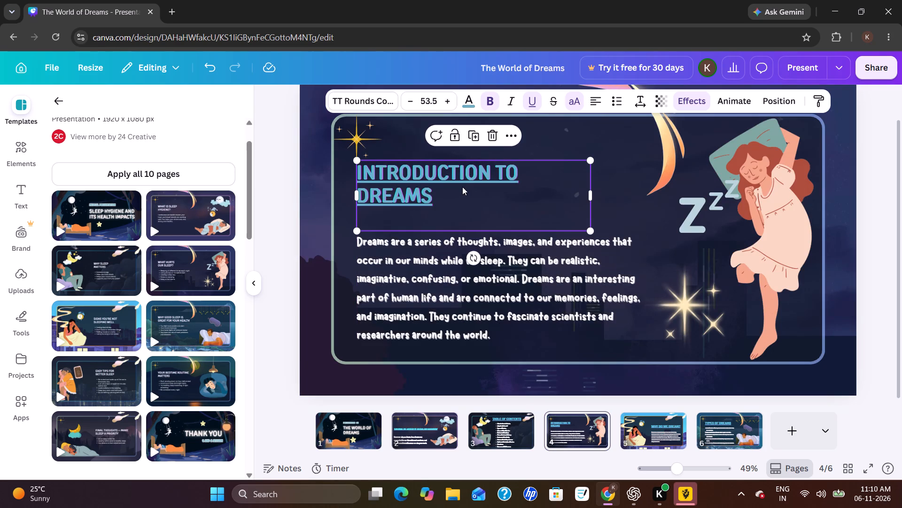
pyautogui.tripleClick(451, 99)
pyautogui.tripleClick(451, 99)
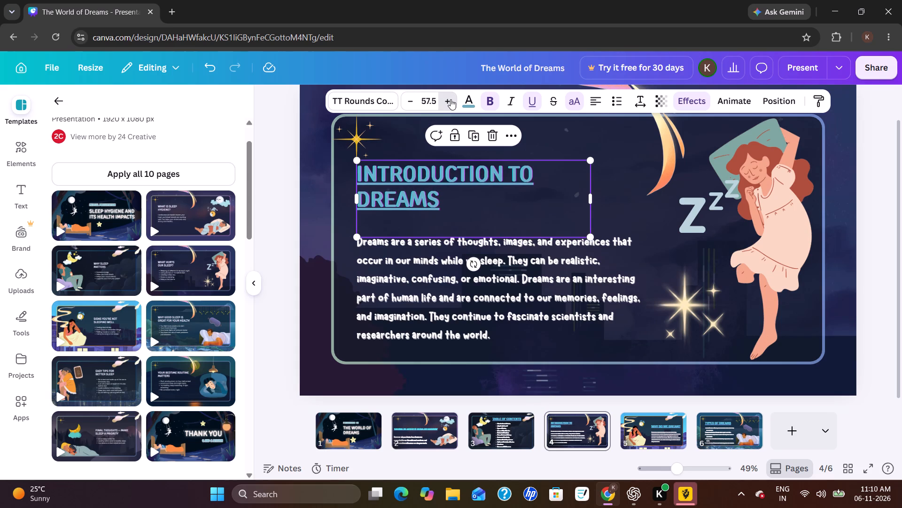
pyautogui.tripleClick(451, 99)
pyautogui.tripleClick(451, 99)
pyautogui.tripleClick(451, 99)
pyautogui.tripleClick(451, 99)
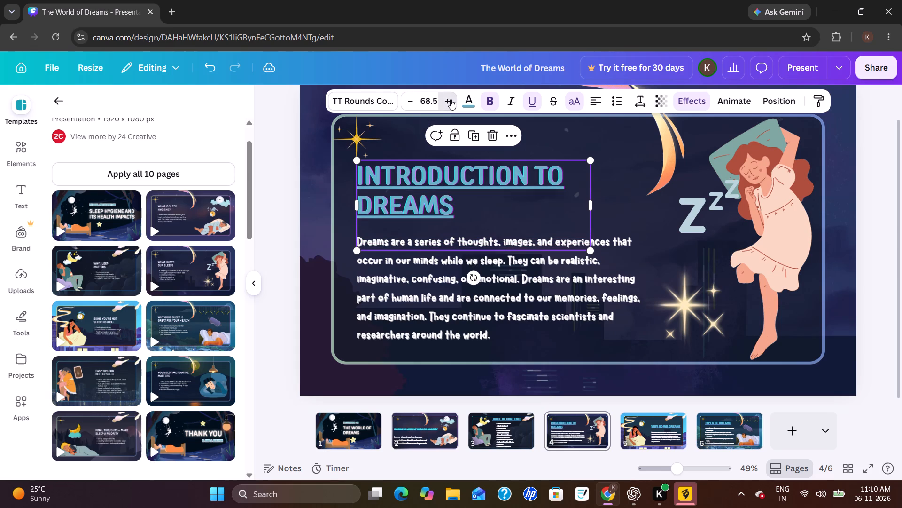
pyautogui.doubleClick(451, 99)
pyautogui.doubleClick(413, 100)
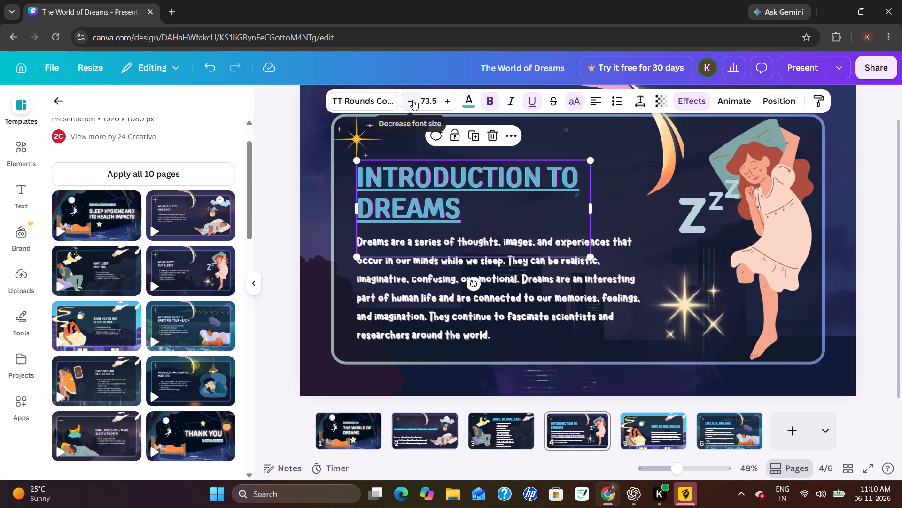
pyautogui.click(413, 100)
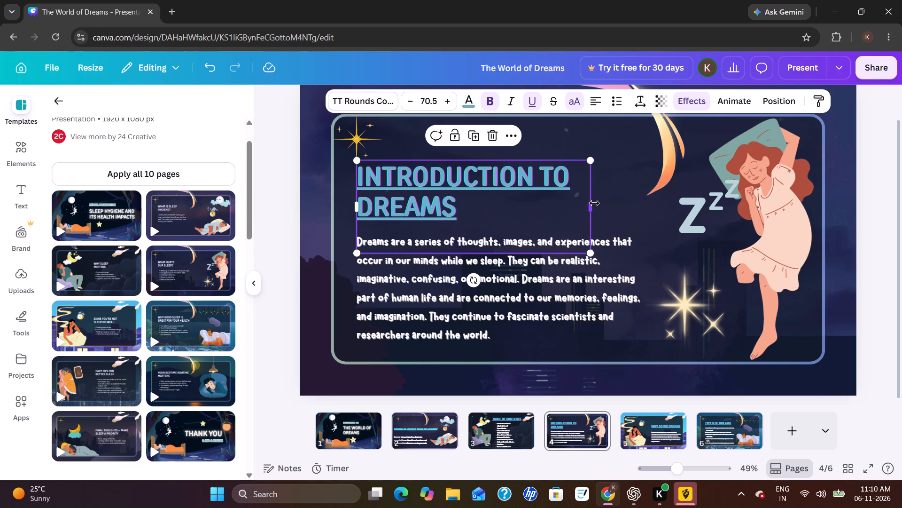
# Remove the empty trailing line from the "Introduction to Dreams" heading so its box clears the paragraph below.
pyautogui.click(440, 231)
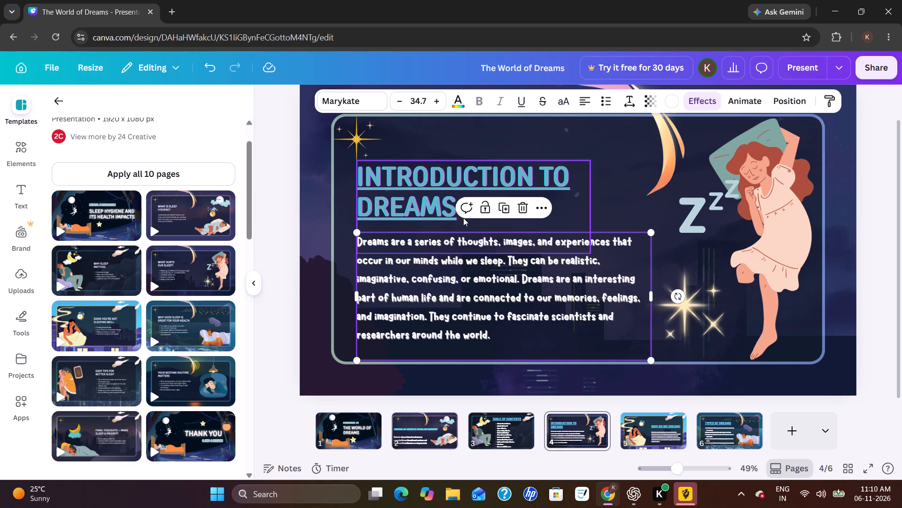
pyautogui.click(461, 220)
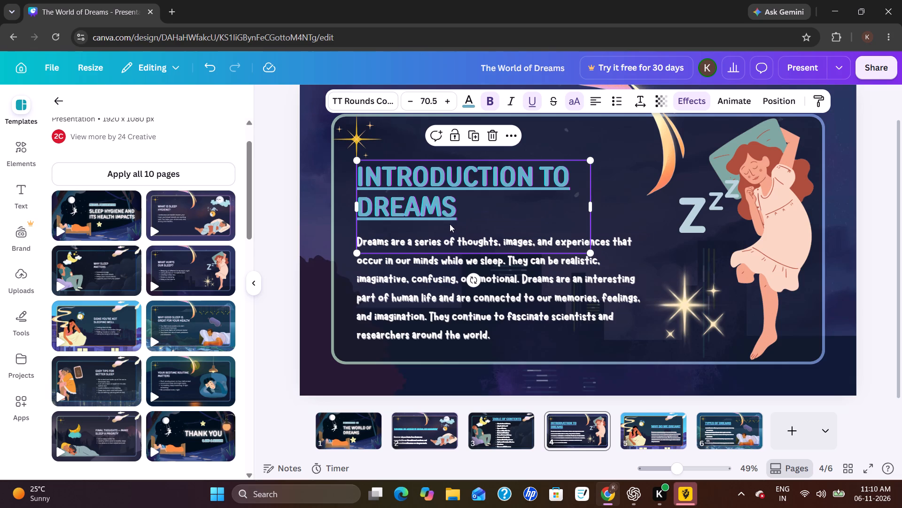
pyautogui.click(449, 224)
pyautogui.press('BackSpace')
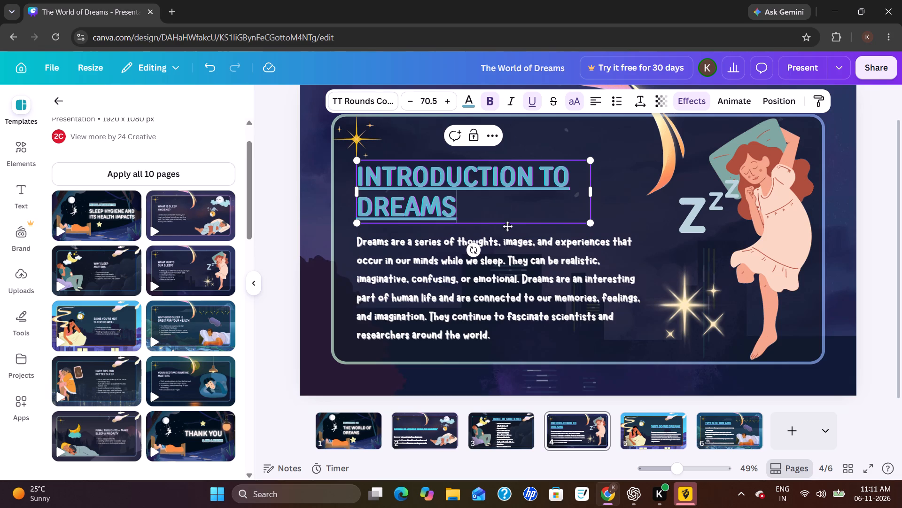
# Increase the "Table of Contents" heading's font size on page 3 to 70.9.
pyautogui.click(511, 437)
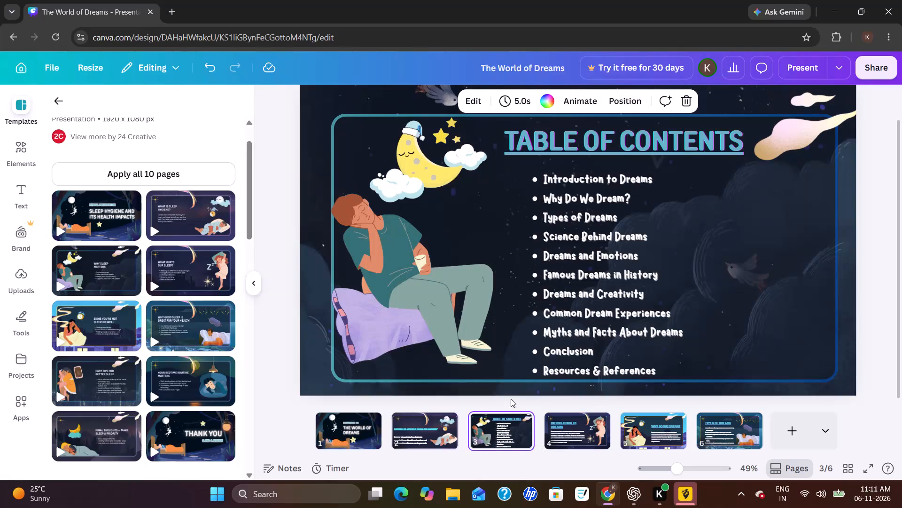
pyautogui.click(607, 148)
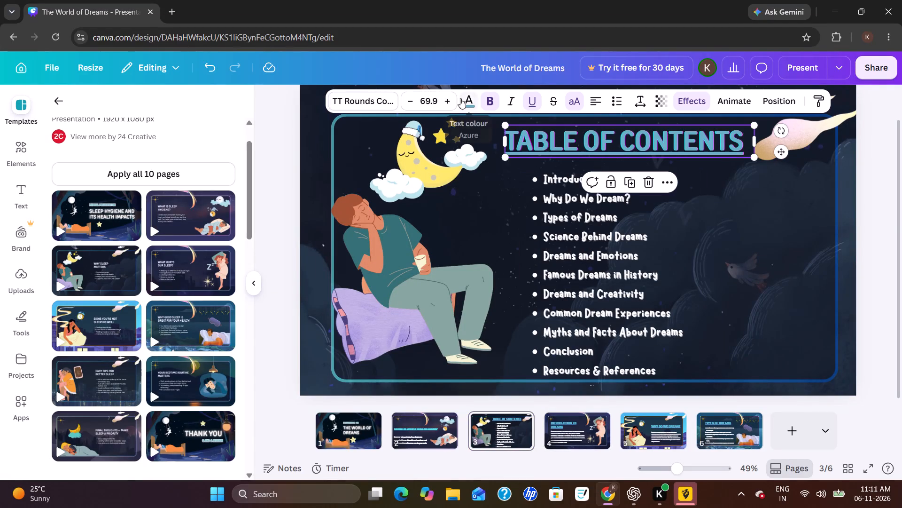
pyautogui.click(445, 100)
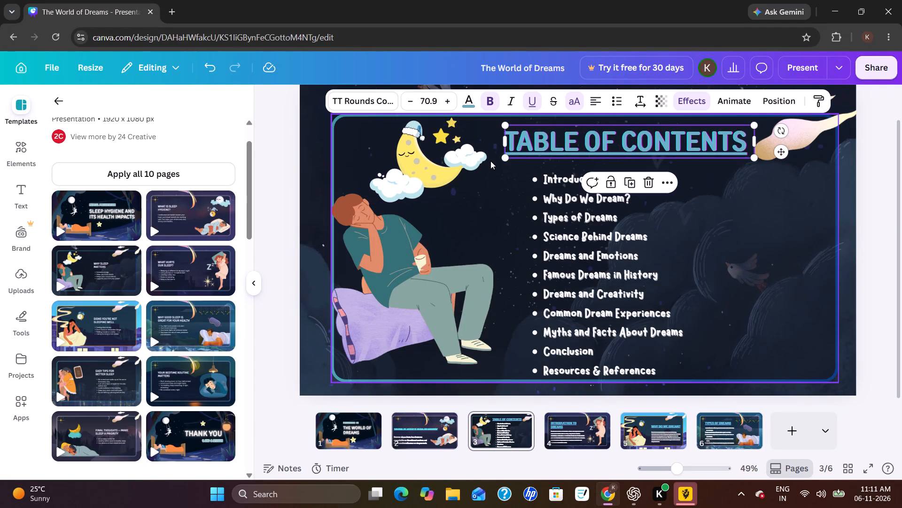
# Review page 2, and nudge the "Why Do We Dream?" heading on page 5 slightly down and to the left.
pyautogui.click(439, 424)
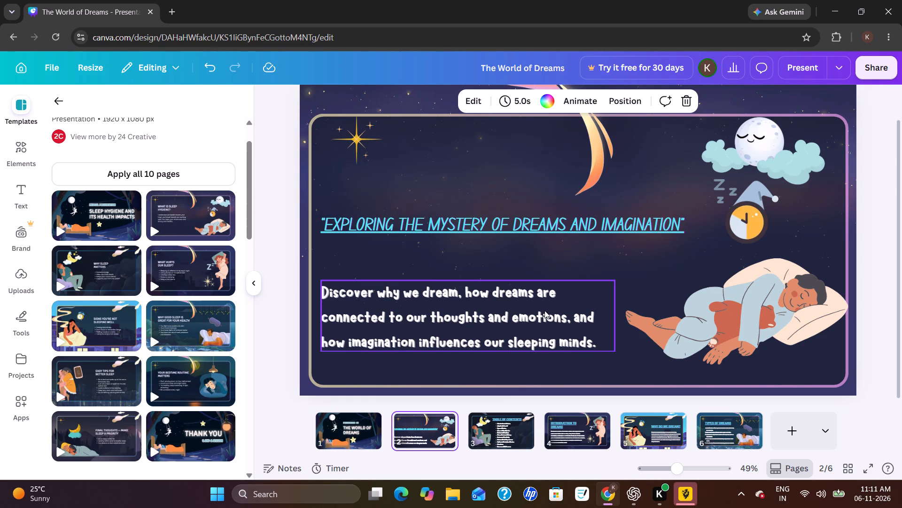
pyautogui.click(653, 421)
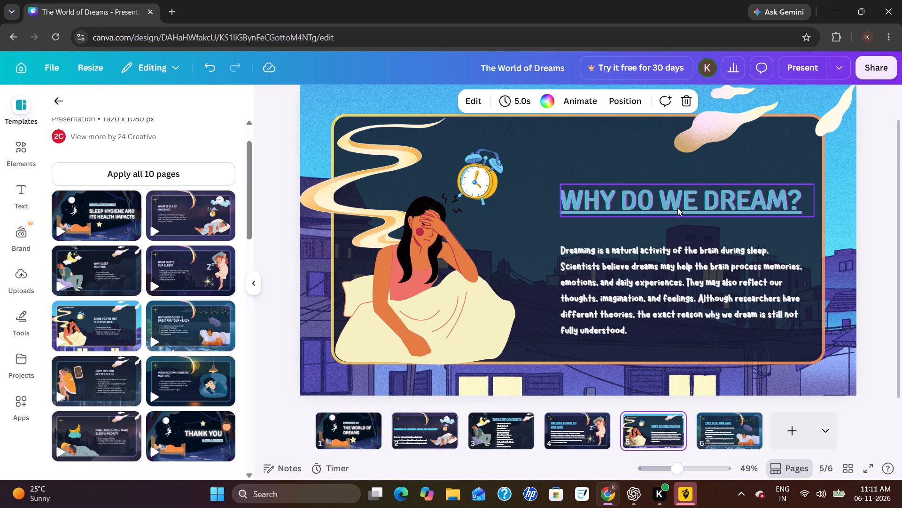
pyautogui.moveTo(677, 207); pyautogui.dragTo(672, 209)
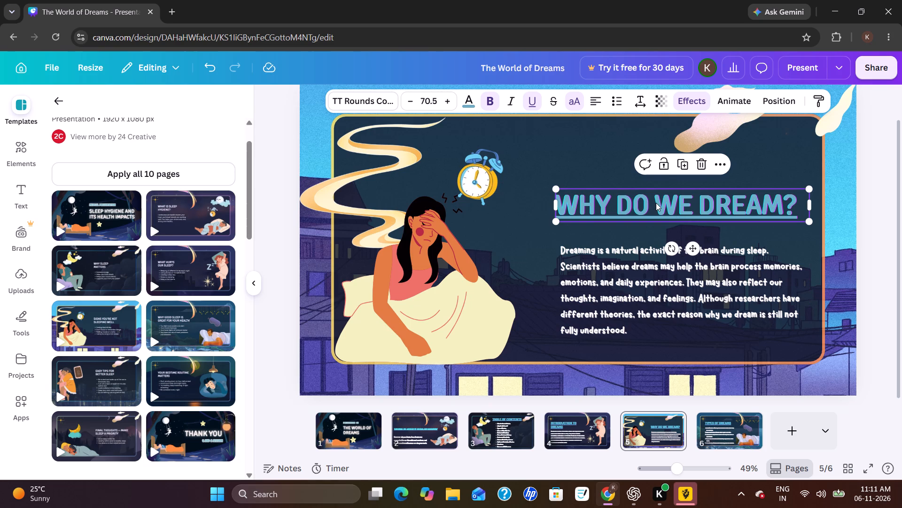
pyautogui.click(656, 203)
pyautogui.click(708, 433)
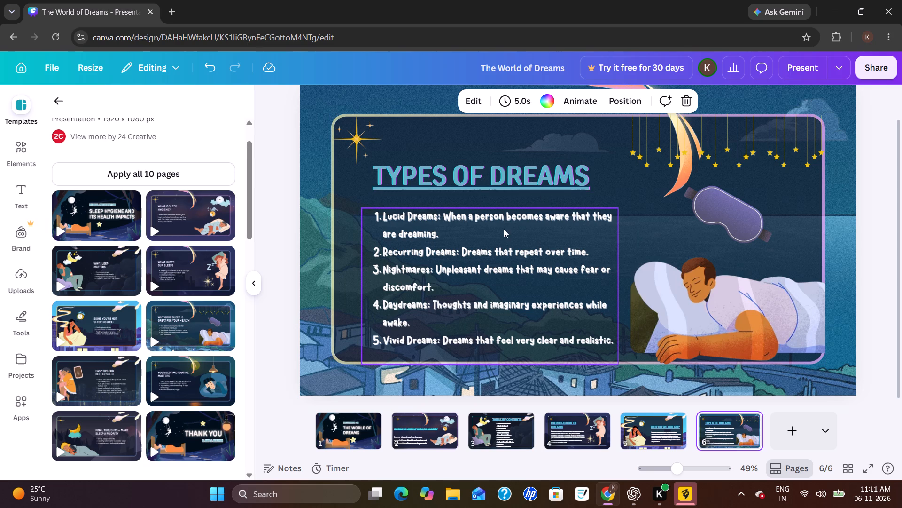
pyautogui.click(476, 253)
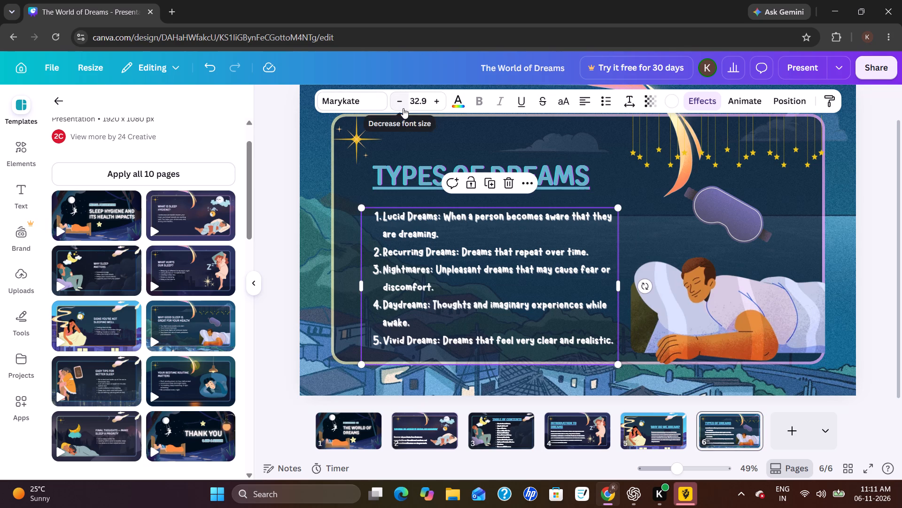
pyautogui.doubleClick(403, 108)
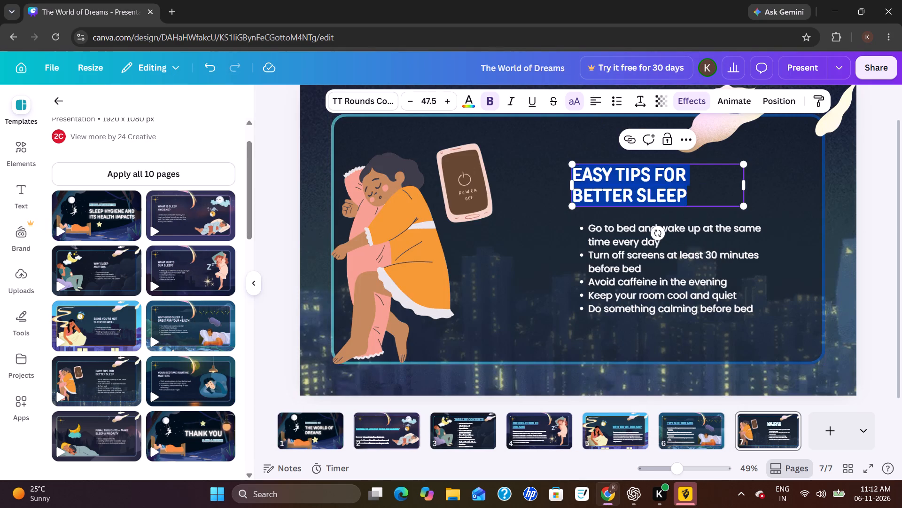
pyautogui.hotkey('ctrl', 'v')
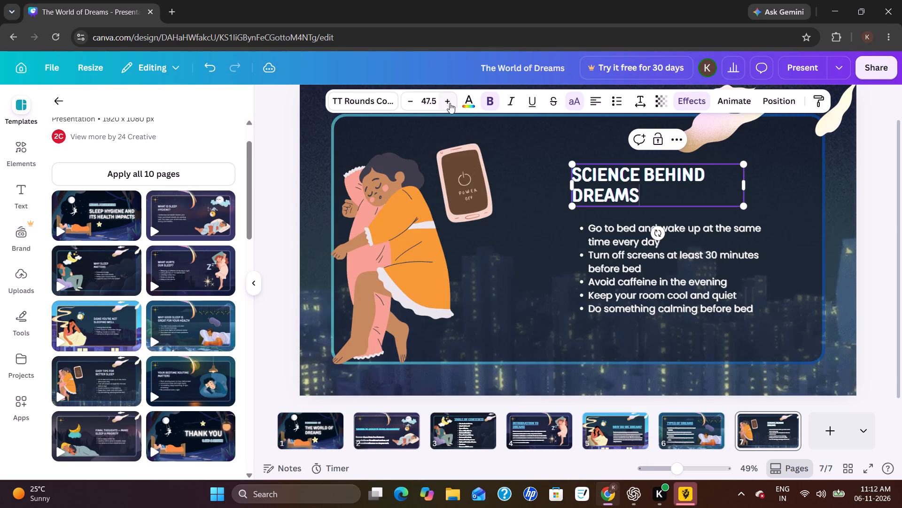
# Increase the "Science Behind Dreams" heading's font size on page 7 to 70.5.
pyautogui.tripleClick(450, 104)
pyautogui.click(450, 104)
pyautogui.click(450, 104)
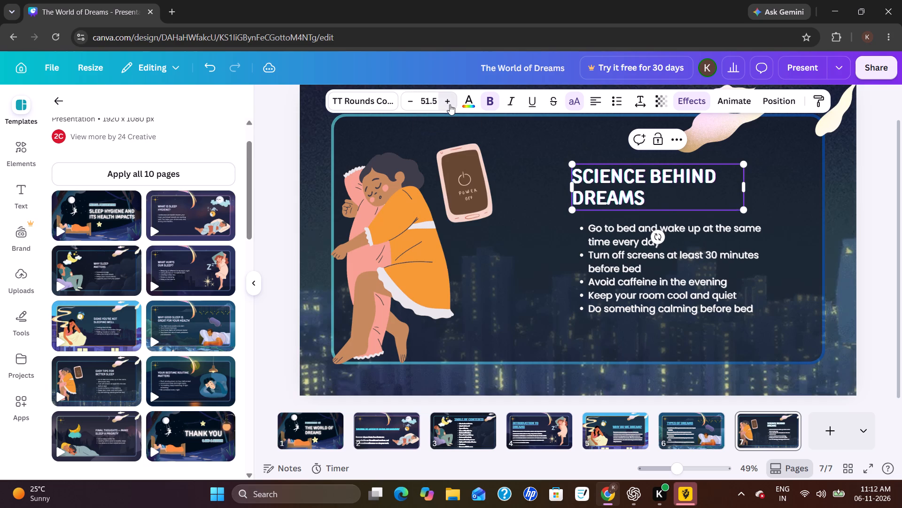
pyautogui.click(450, 104)
pyautogui.doubleClick(450, 104)
pyautogui.click(450, 104)
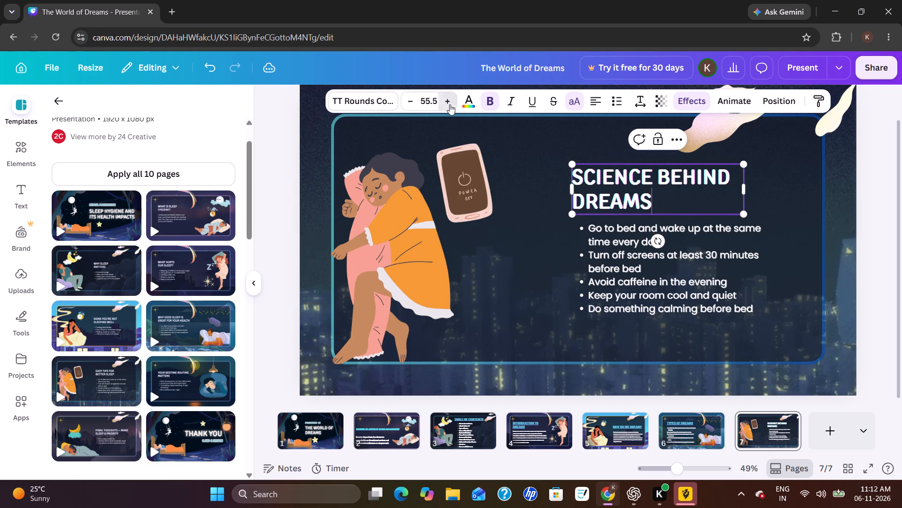
pyautogui.click(450, 104)
pyautogui.click(450, 104)
pyautogui.click(450, 104)
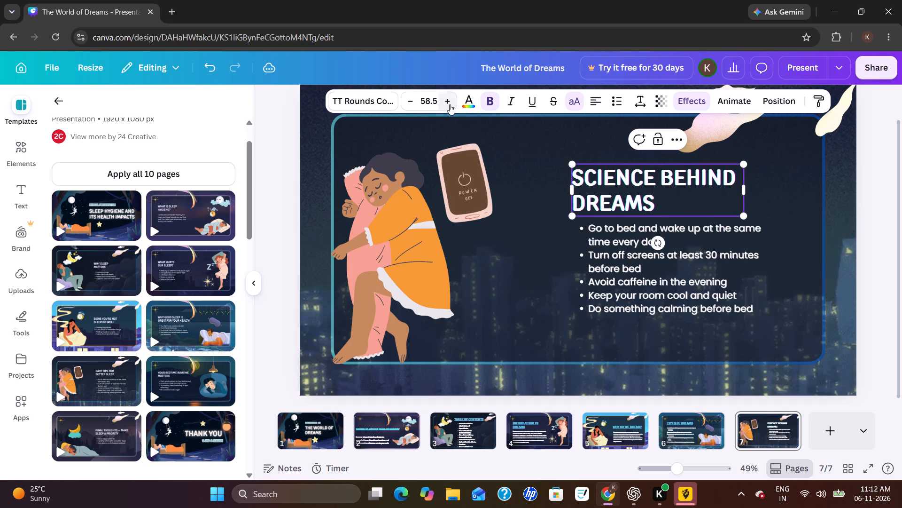
pyautogui.click(450, 104)
pyautogui.click(450, 104)
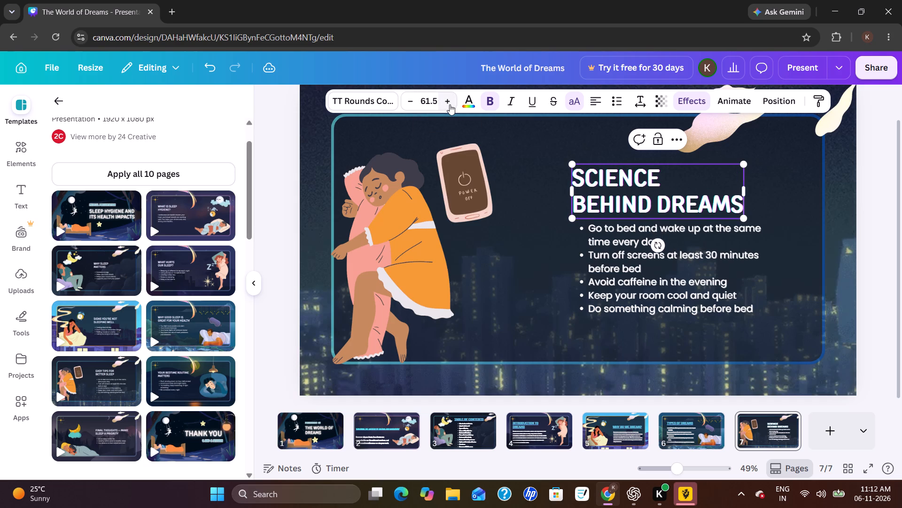
pyautogui.click(450, 104)
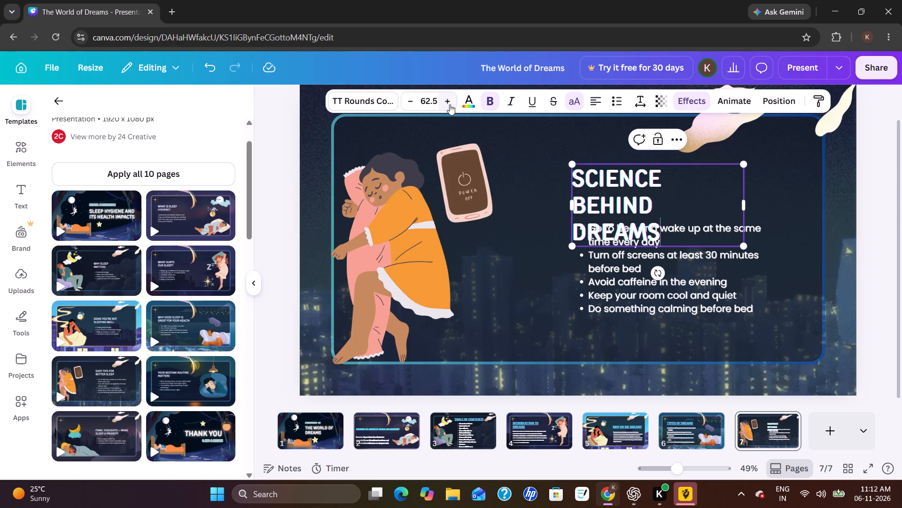
pyautogui.tripleClick(450, 104)
pyautogui.doubleClick(450, 104)
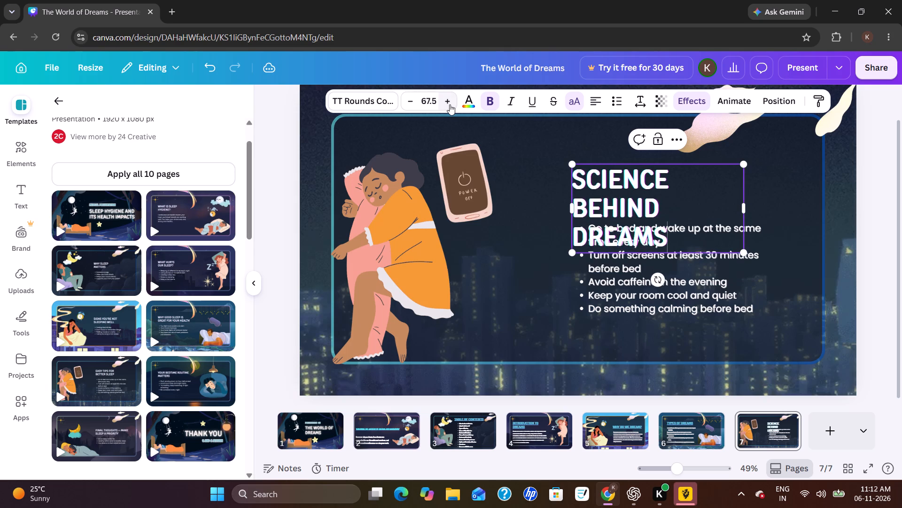
pyautogui.click(450, 104)
pyautogui.click(450, 104)
pyautogui.click(450, 104)
pyautogui.click(450, 104)
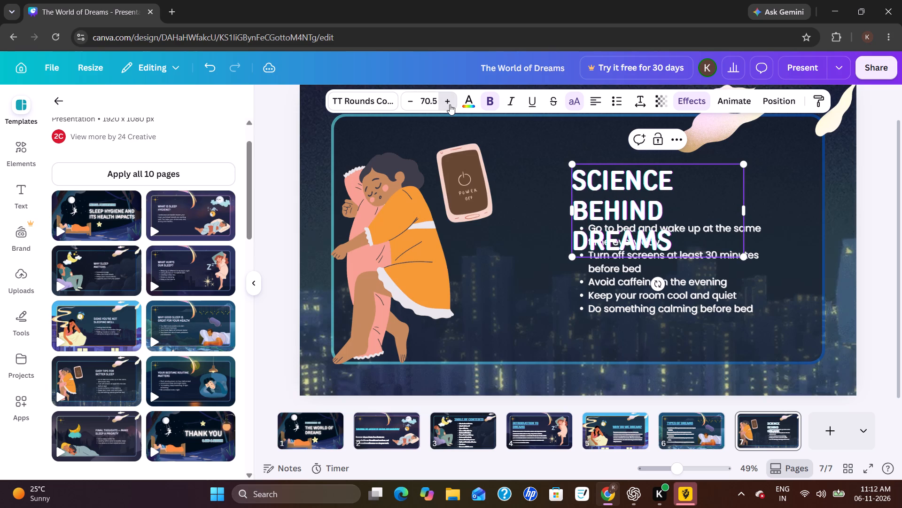
pyautogui.click(411, 104)
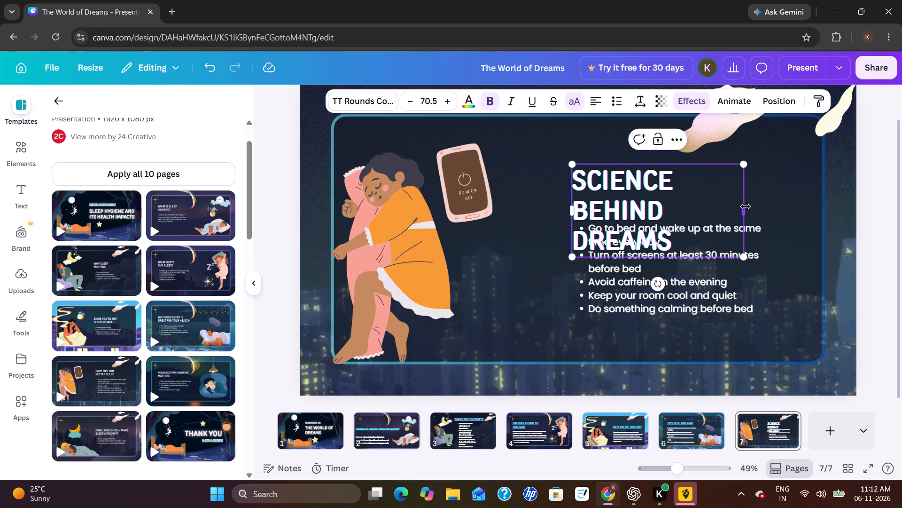
# Widen the "Science Behind Dreams" text box on both sides until the heading fits on one line.
pyautogui.moveTo(746, 206); pyautogui.dragTo(842, 174)
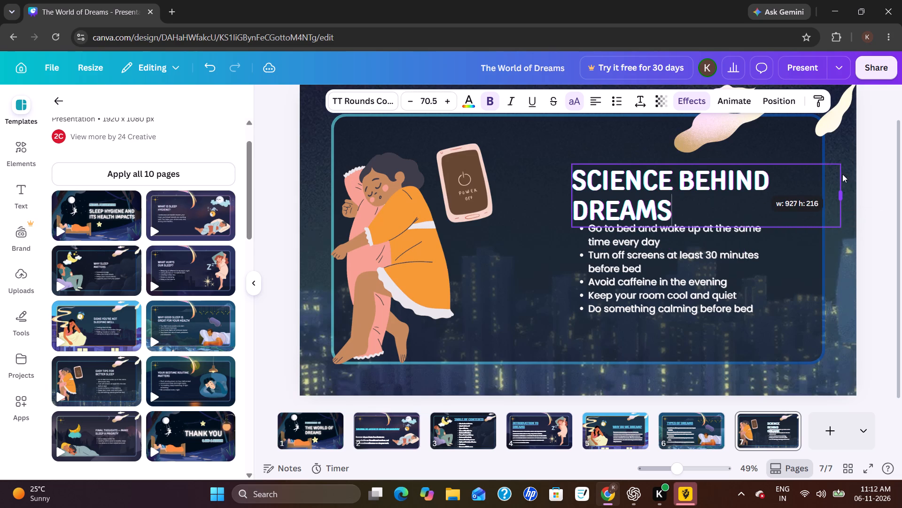
pyautogui.moveTo(842, 174); pyautogui.dragTo(840, 177)
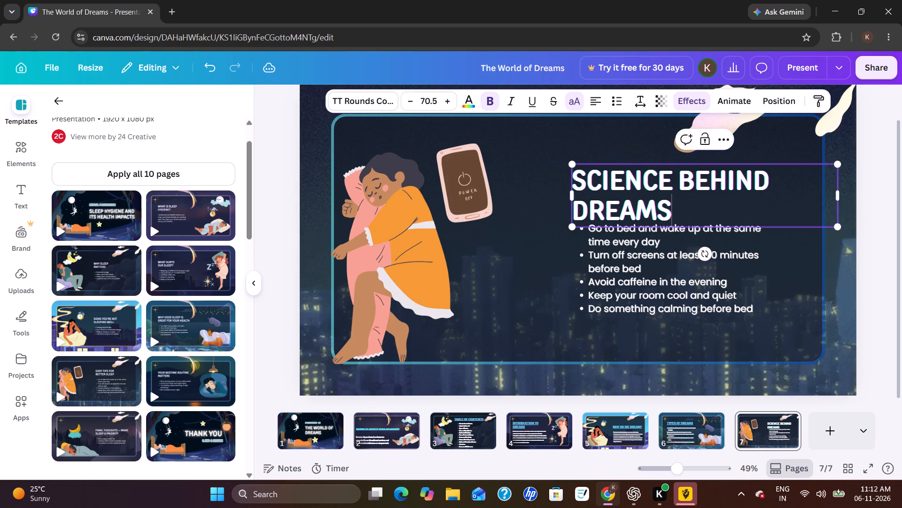
pyautogui.moveTo(569, 198); pyautogui.dragTo(521, 202)
pyautogui.click(545, 239)
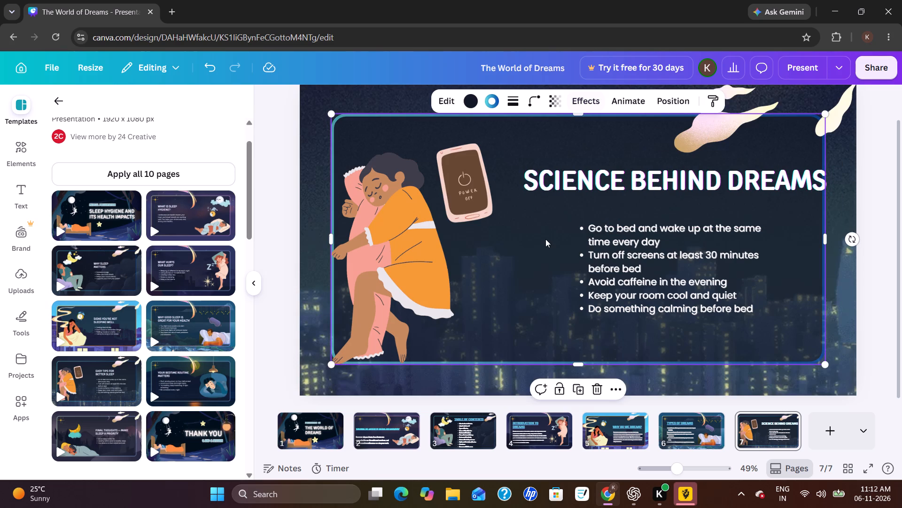
# Shift page 7's rounded frame slightly down and enlarge it from its lower-right corner to about 1,795 by 923.
pyautogui.moveTo(579, 185); pyautogui.dragTo(564, 174)
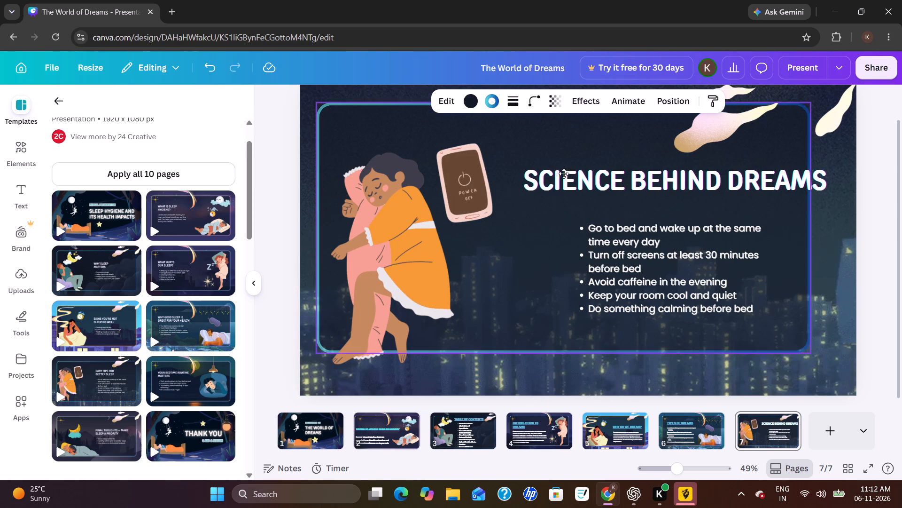
pyautogui.moveTo(564, 174); pyautogui.dragTo(582, 189)
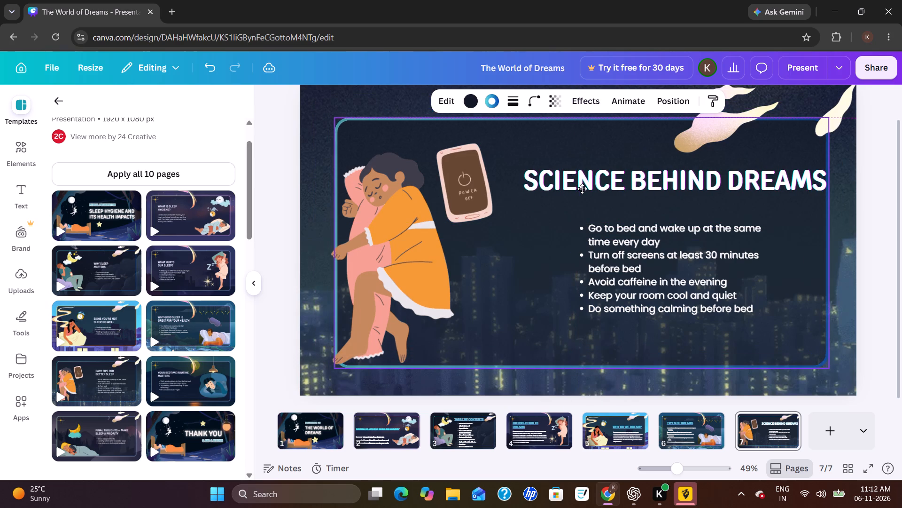
pyautogui.moveTo(582, 189); pyautogui.dragTo(581, 189)
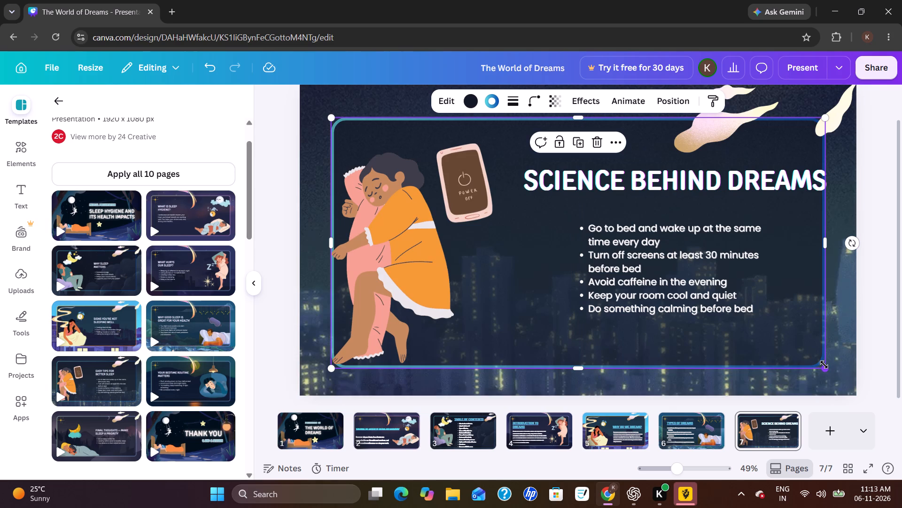
pyautogui.moveTo(824, 365); pyautogui.dragTo(851, 383)
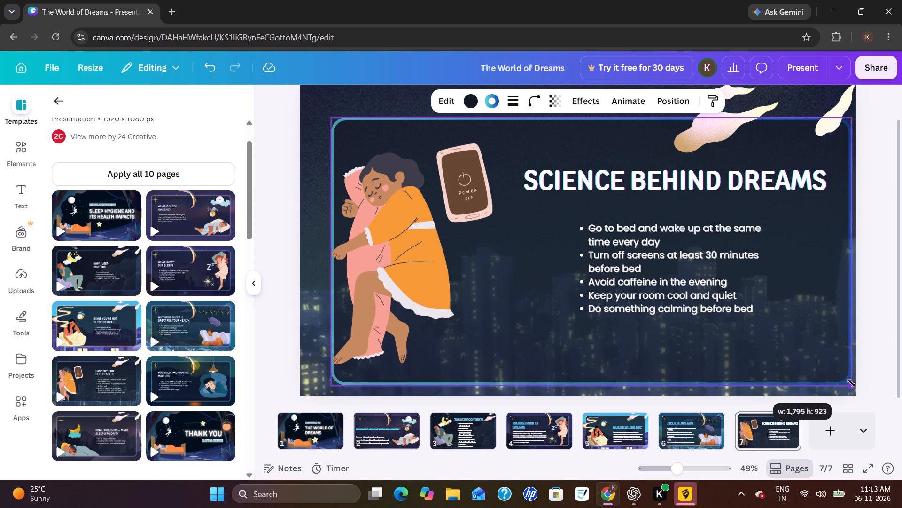
pyautogui.moveTo(851, 383); pyautogui.dragTo(852, 383)
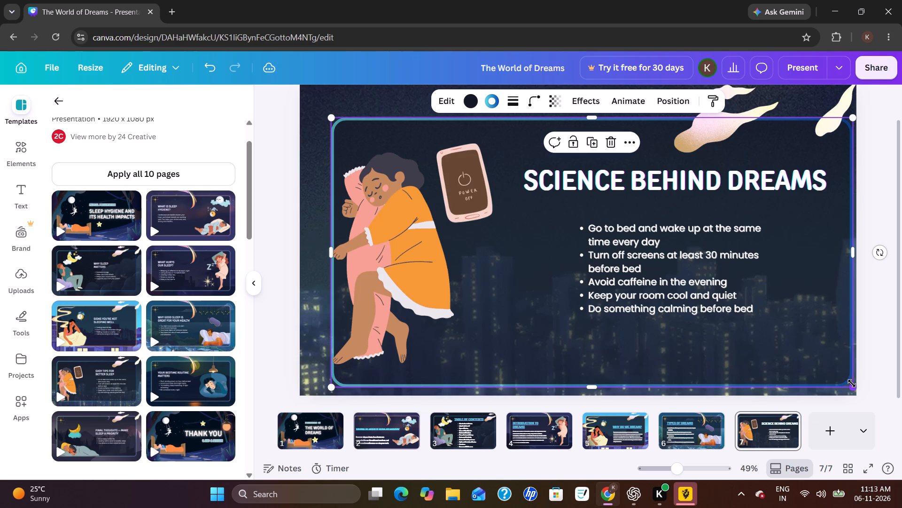
# Insert a line break before "Dreams" in page 7's heading so it runs over two lines.
pyautogui.click(756, 187)
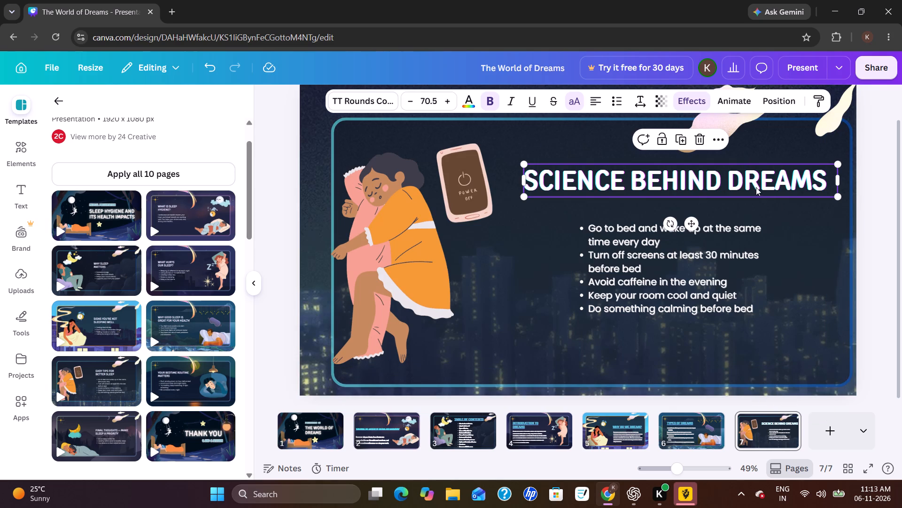
pyautogui.doubleClick(726, 179)
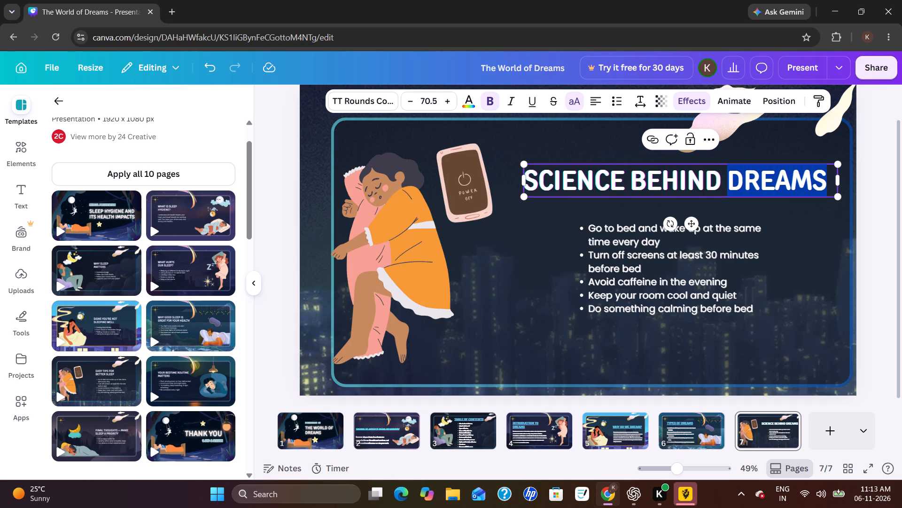
pyautogui.click(726, 179)
pyautogui.press('Return')
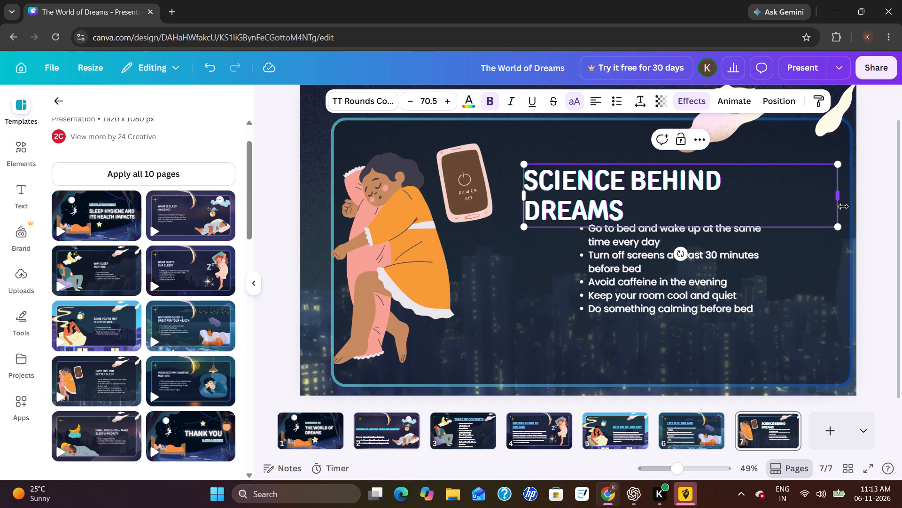
# Narrow the "Science Behind Dreams" heading box on page 7 and move it across to align with the bullet list's left edge.
pyautogui.moveTo(842, 206); pyautogui.dragTo(751, 236)
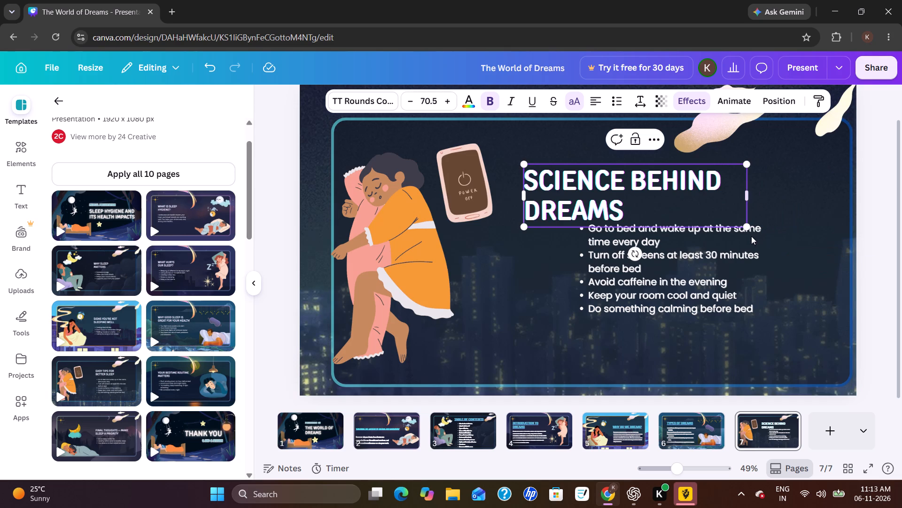
pyautogui.click(783, 247)
pyautogui.moveTo(651, 181); pyautogui.dragTo(669, 181)
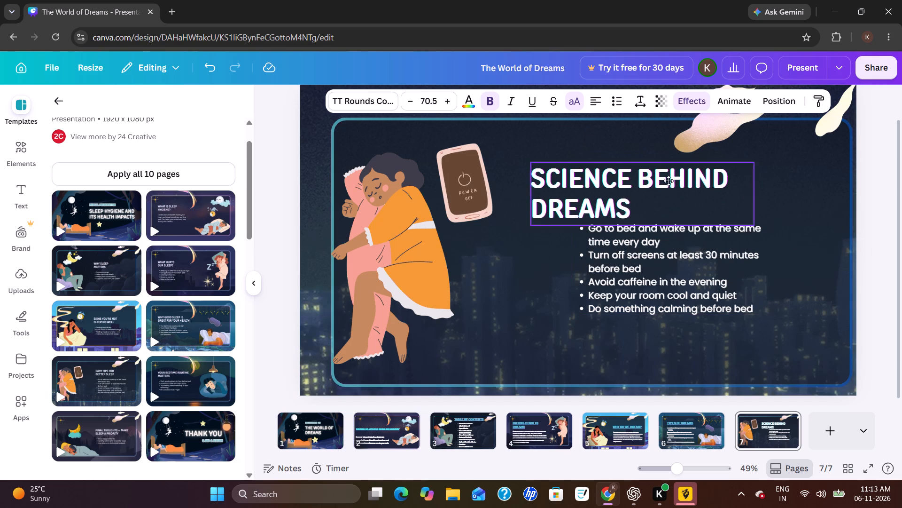
pyautogui.moveTo(669, 181); pyautogui.dragTo(705, 180)
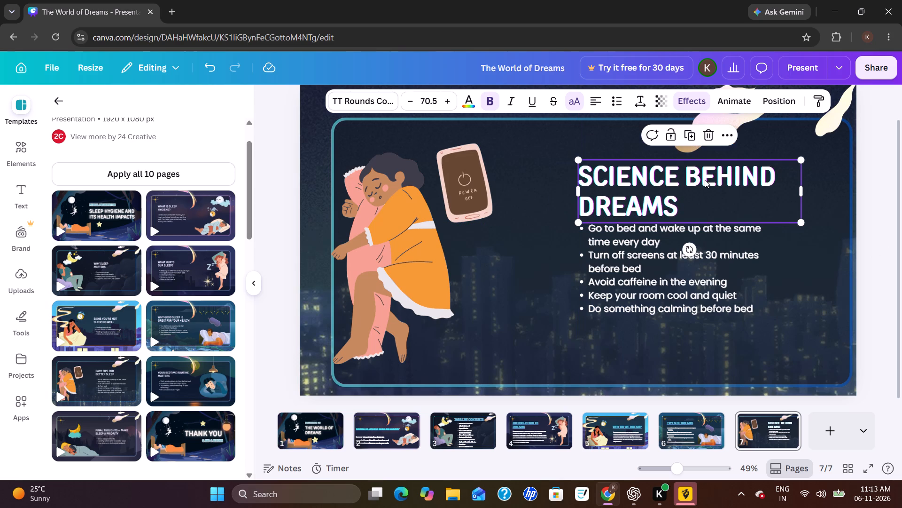
# Underline the "Science Behind Dreams" heading and change its text colour to the design's muted steel blue.
pyautogui.click(537, 103)
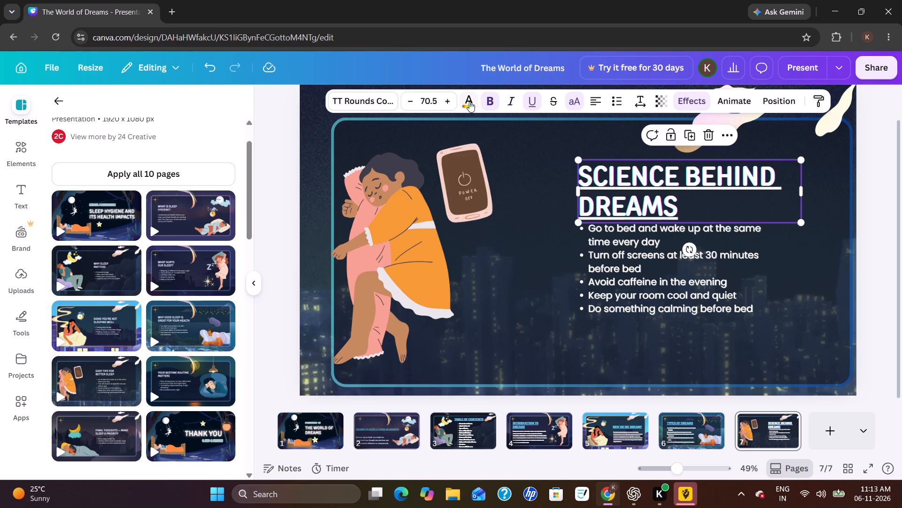
pyautogui.click(467, 102)
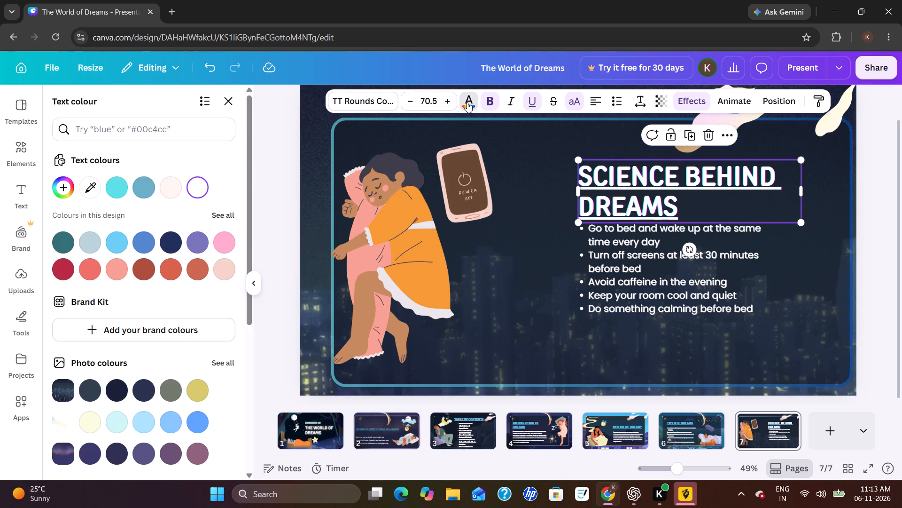
pyautogui.click(139, 189)
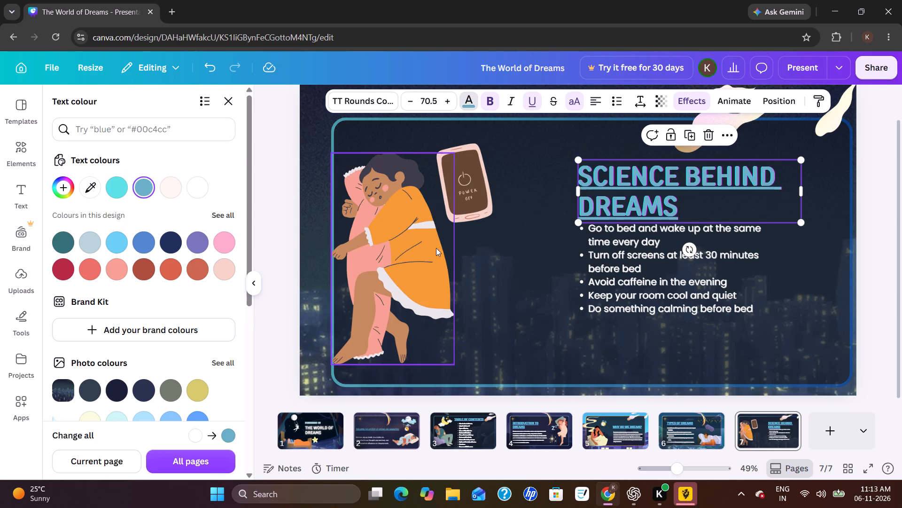
pyautogui.click(498, 299)
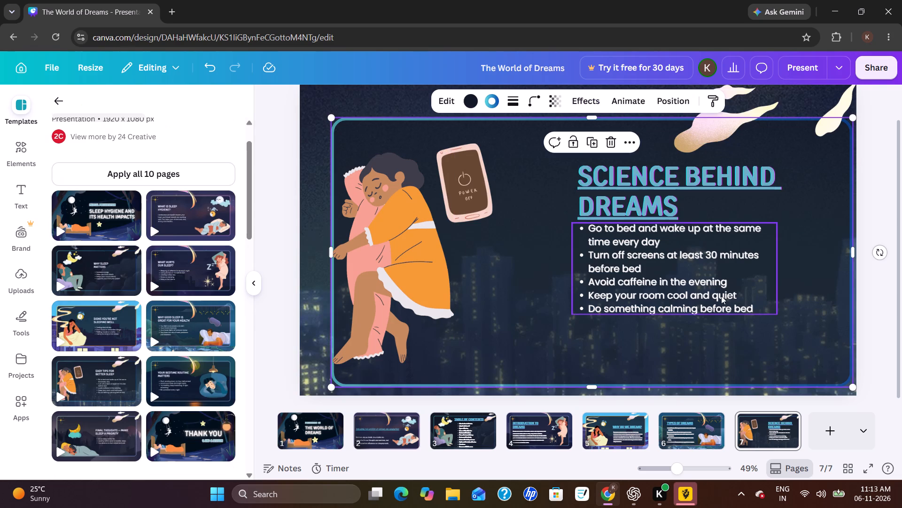
# Move page 7's bullet list straight down to leave a clear gap below the heading.
pyautogui.moveTo(721, 296); pyautogui.dragTo(723, 343)
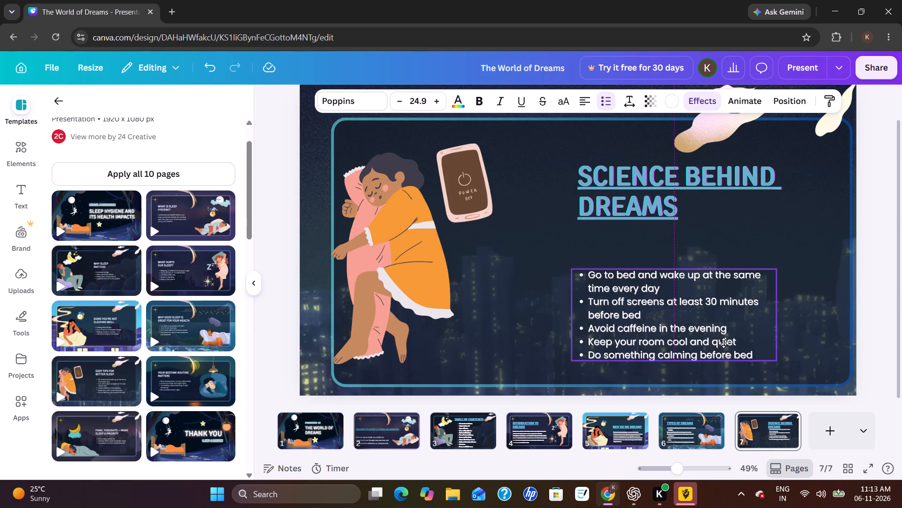
pyautogui.moveTo(723, 343); pyautogui.dragTo(723, 345)
pyautogui.click(690, 198)
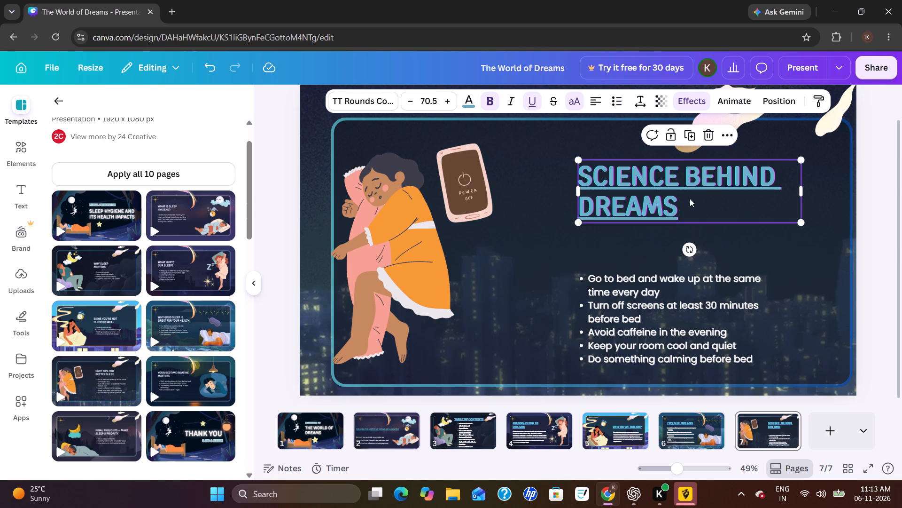
pyautogui.click(655, 342)
pyautogui.click(655, 342)
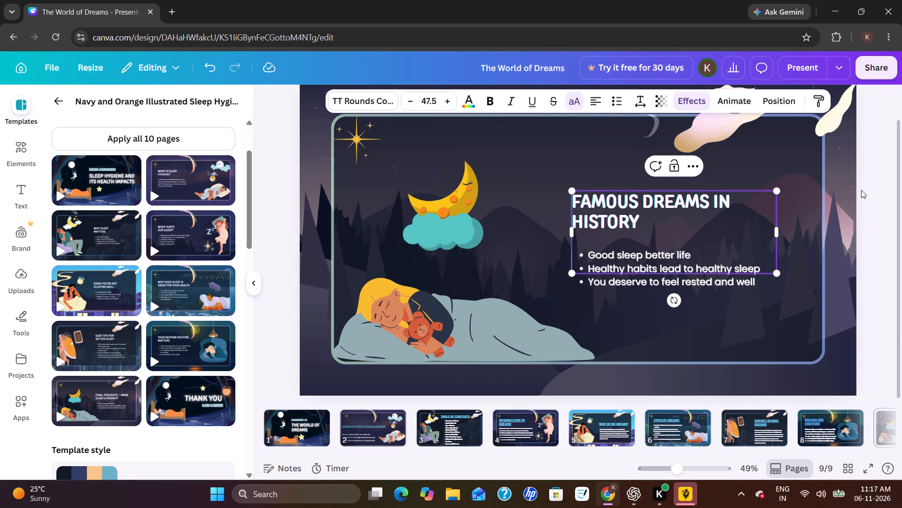
pyautogui.click(861, 190)
pyautogui.click(713, 194)
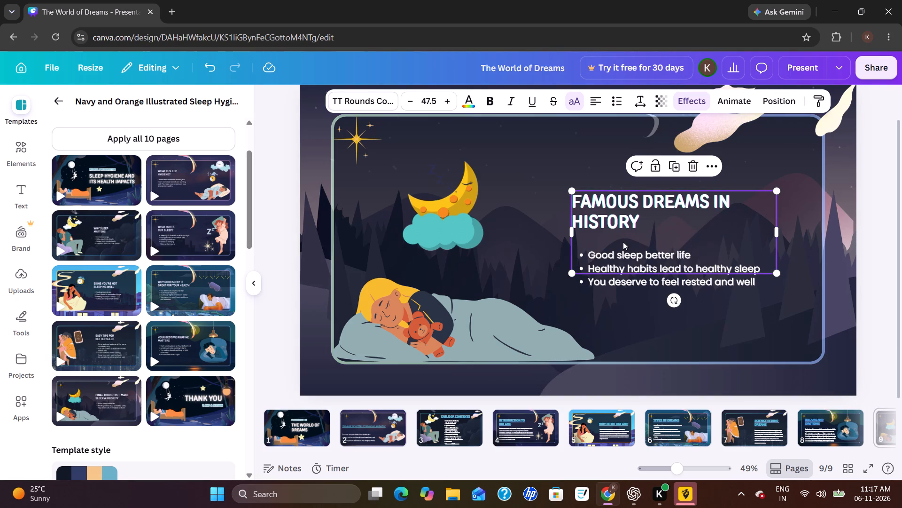
pyautogui.click(623, 242)
pyautogui.press('BackSpace')
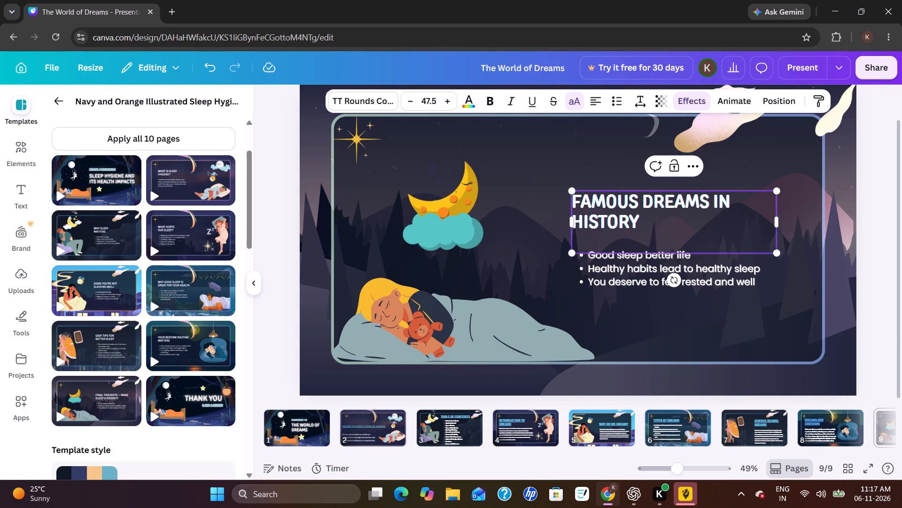
pyautogui.press('Down')
pyautogui.press('BackSpace')
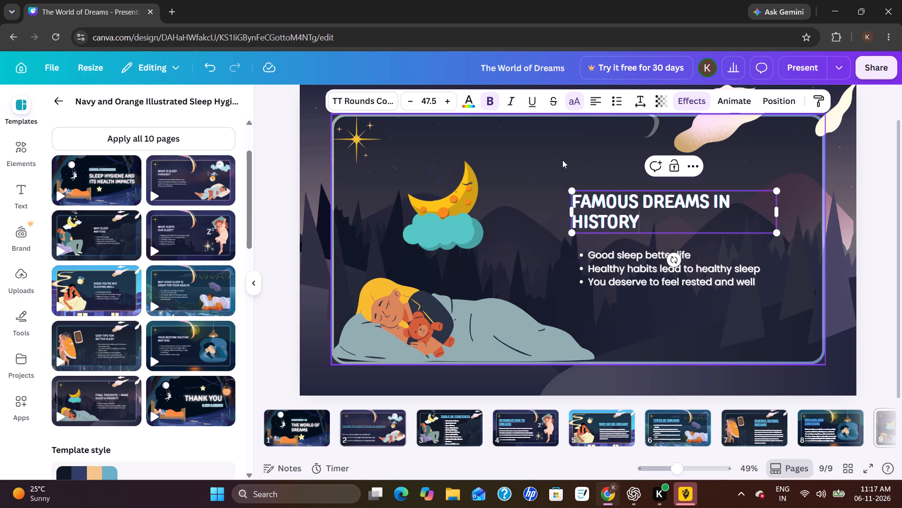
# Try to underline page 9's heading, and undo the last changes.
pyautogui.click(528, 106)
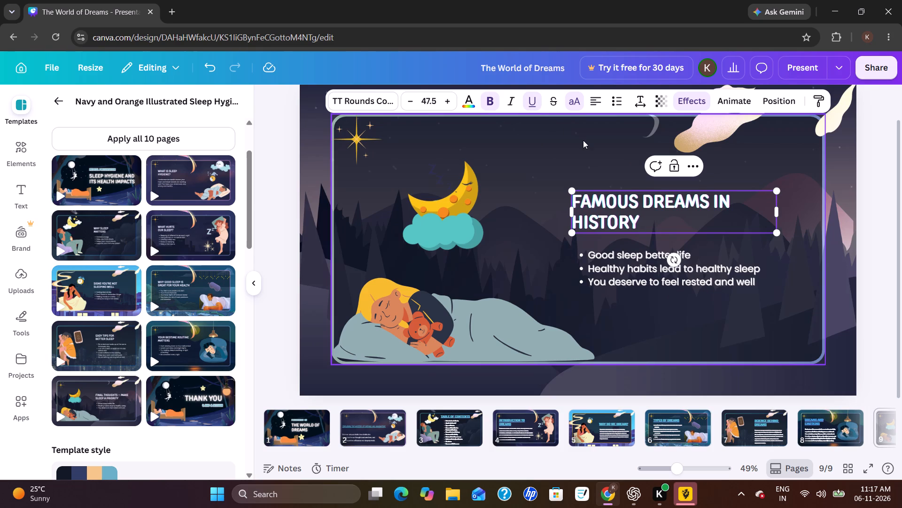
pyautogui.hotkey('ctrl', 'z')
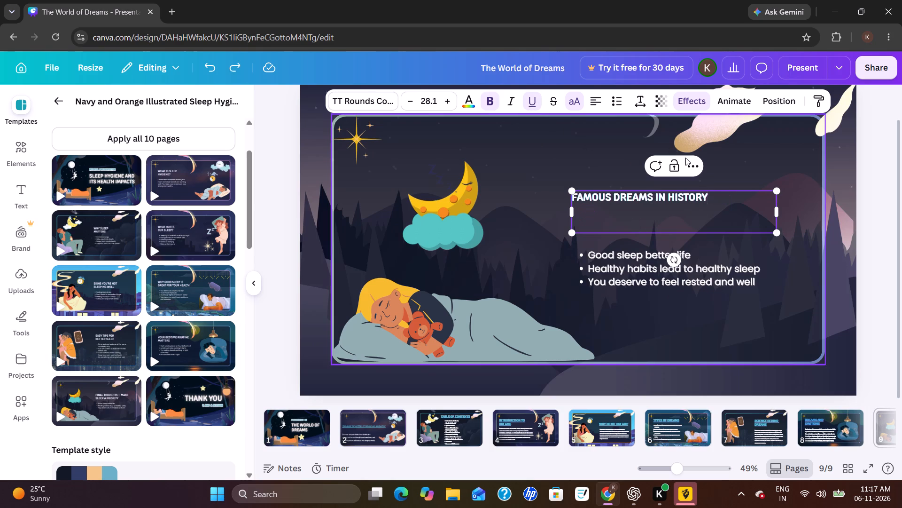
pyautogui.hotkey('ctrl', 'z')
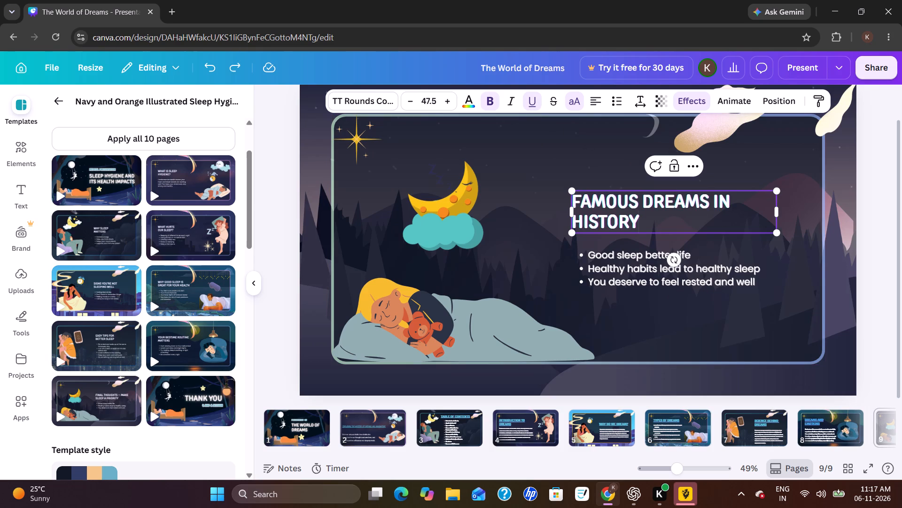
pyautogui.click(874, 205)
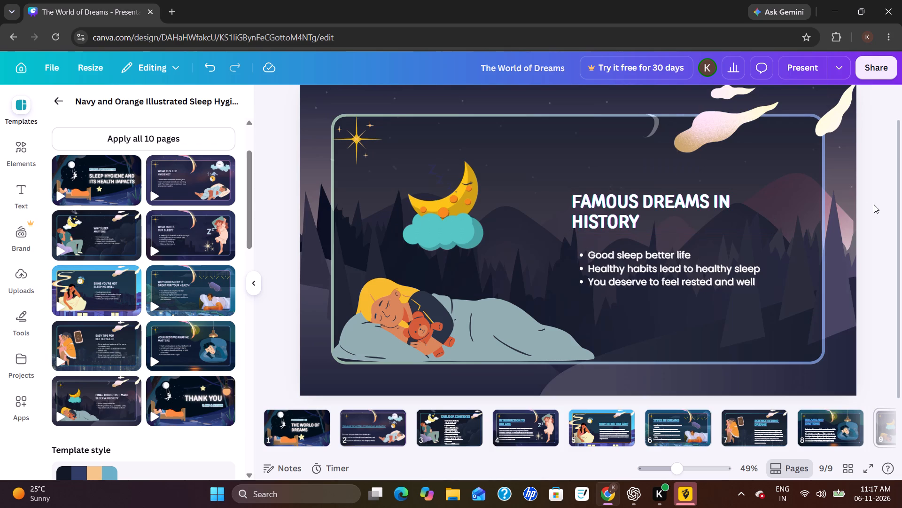
# Underline the whole "Famous Dreams in History" heading on page 9.
pyautogui.click(731, 205)
pyautogui.click(528, 102)
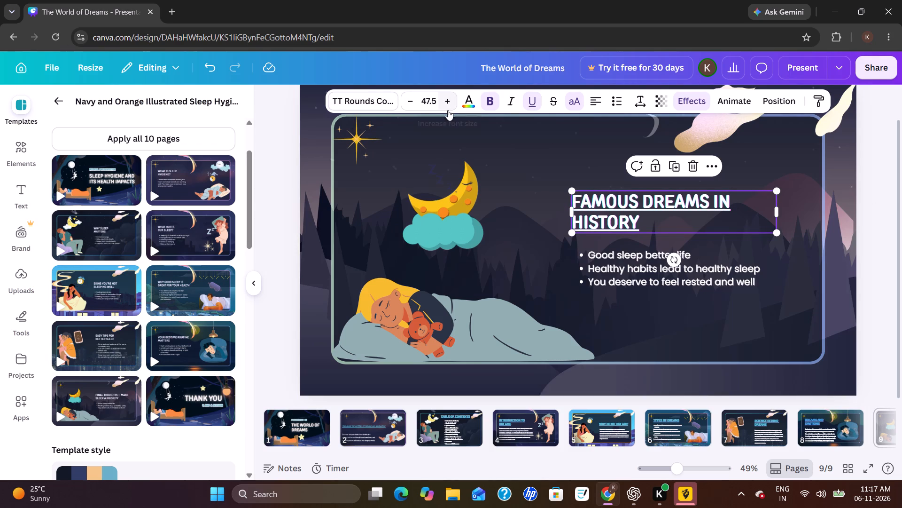
# Colour page 9's "Famous Dreams in History" heading in the muted light blue text colour.
pyautogui.click(470, 102)
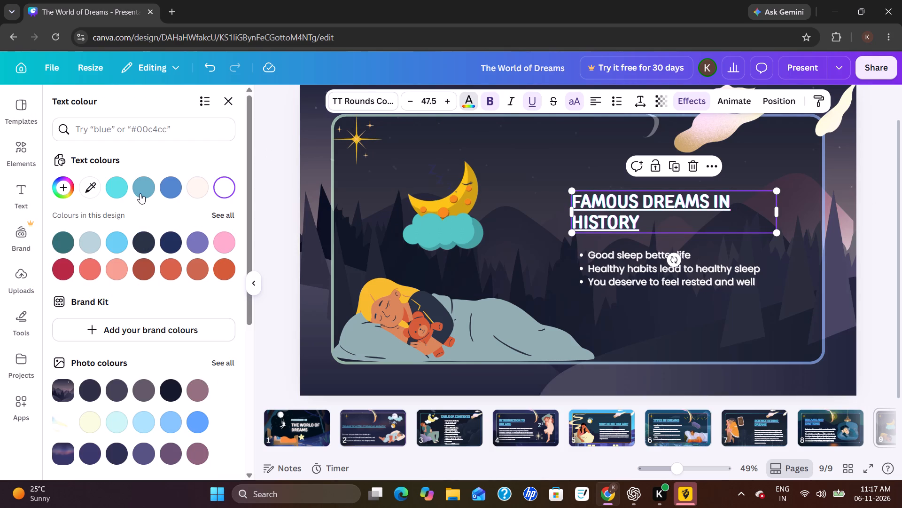
pyautogui.click(143, 193)
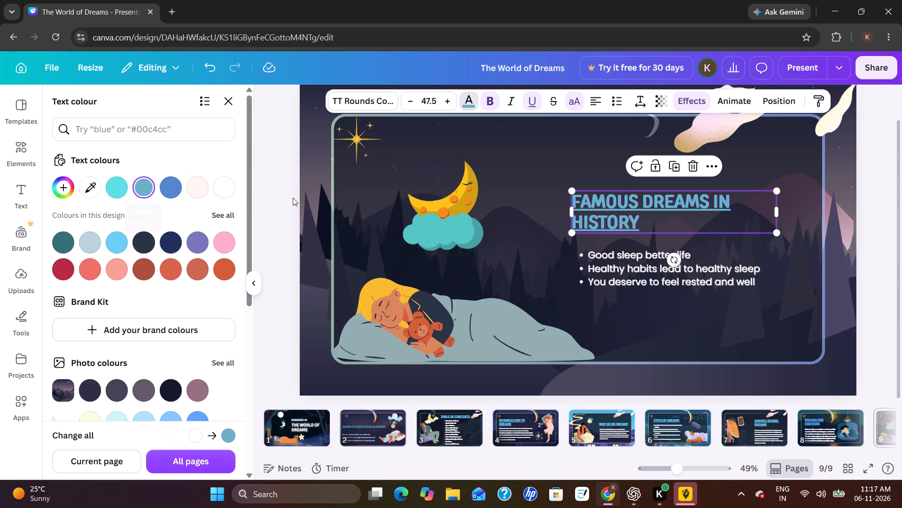
pyautogui.click(279, 198)
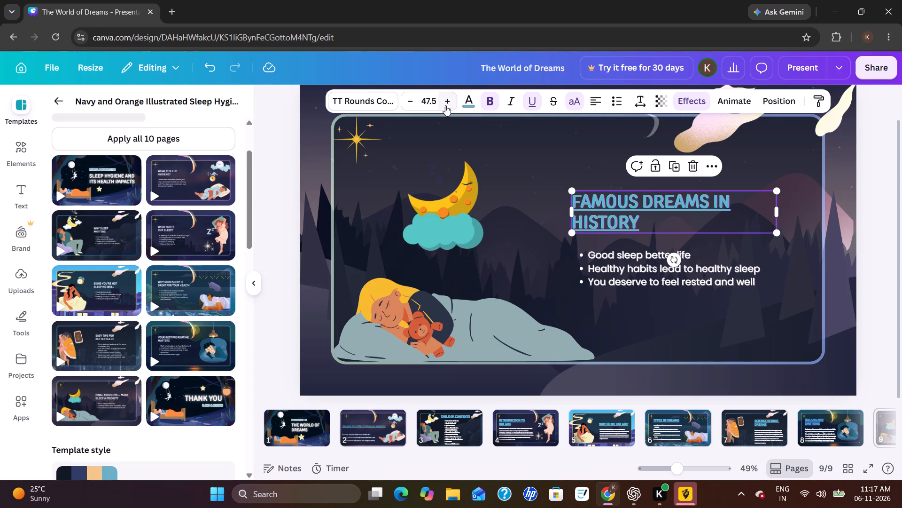
# Increase the font size of page 9's heading to 70.5.
pyautogui.tripleClick(445, 105)
pyautogui.click(445, 105)
pyautogui.click(445, 105)
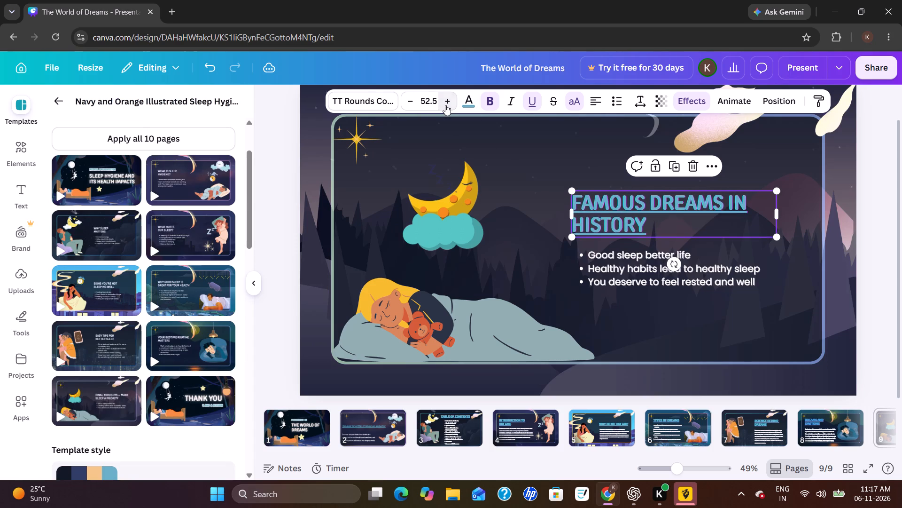
pyautogui.click(445, 105)
pyautogui.click(445, 105)
pyautogui.click(445, 105)
pyautogui.click(445, 105)
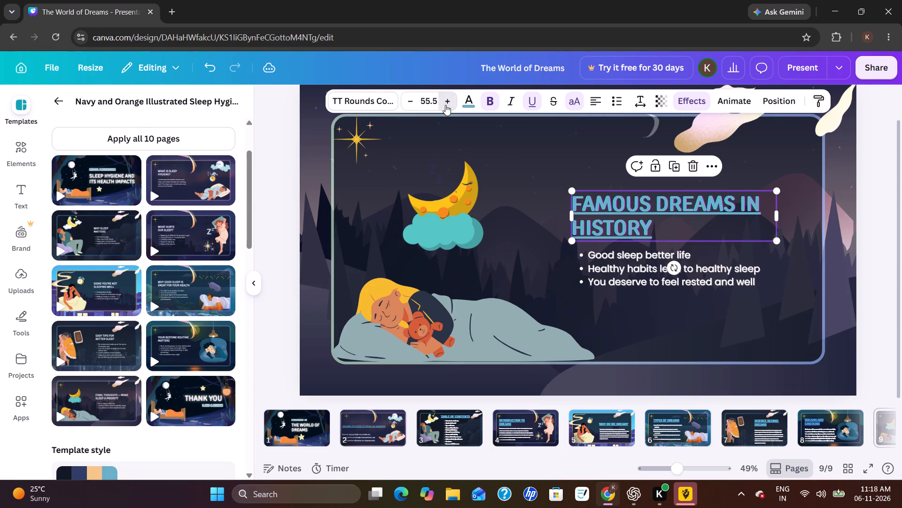
pyautogui.click(445, 105)
pyautogui.doubleClick(445, 105)
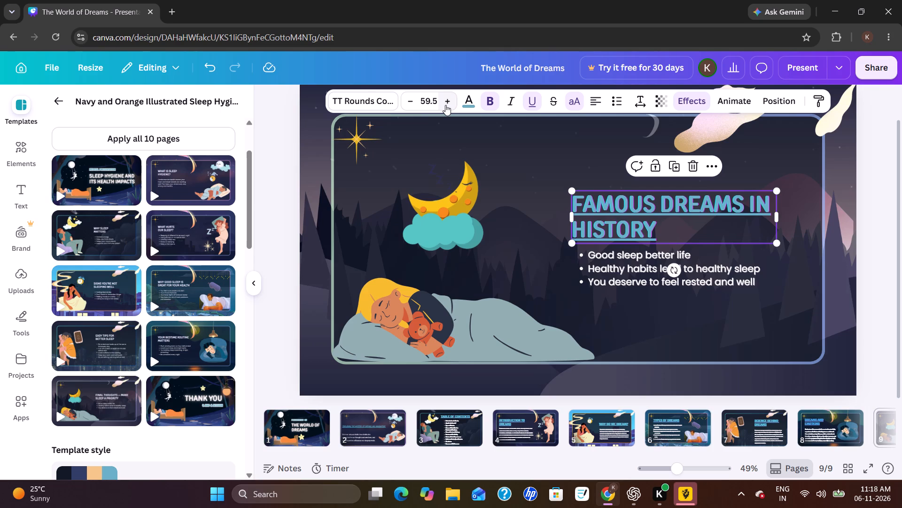
pyautogui.click(445, 105)
pyautogui.click(445, 105)
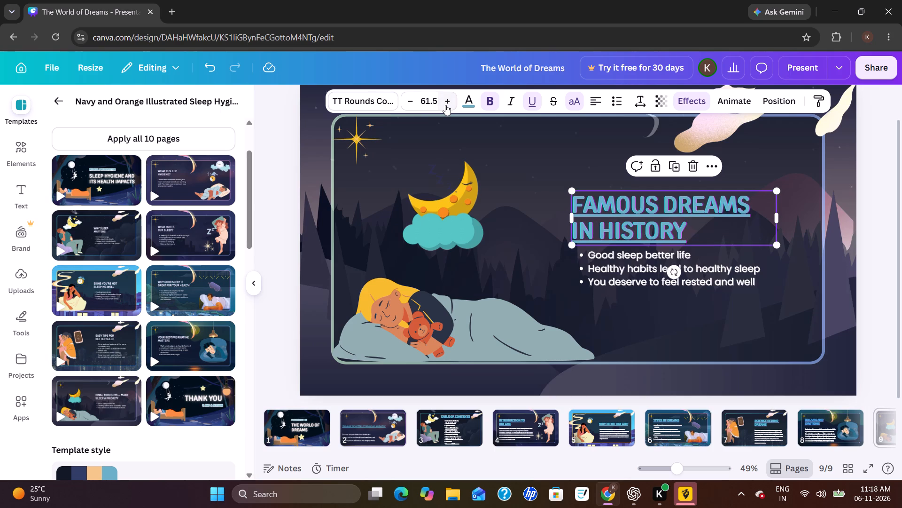
pyautogui.click(445, 105)
pyautogui.click(445, 105)
pyautogui.click(445, 105)
pyautogui.click(445, 105)
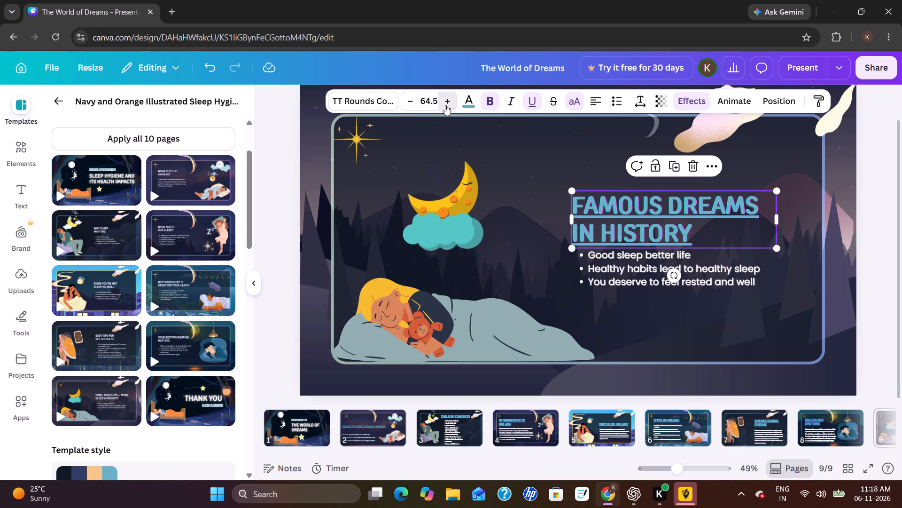
pyautogui.click(445, 105)
pyautogui.click(445, 105)
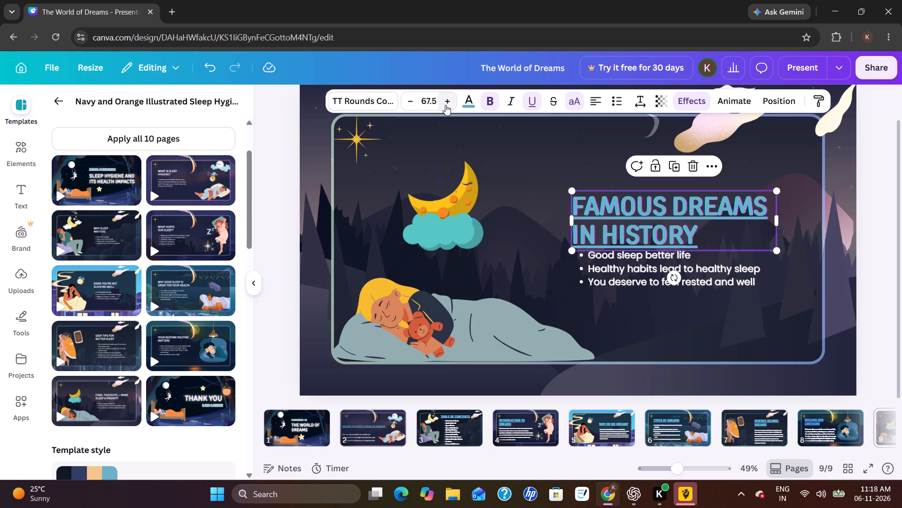
pyautogui.click(445, 105)
pyautogui.click(445, 105)
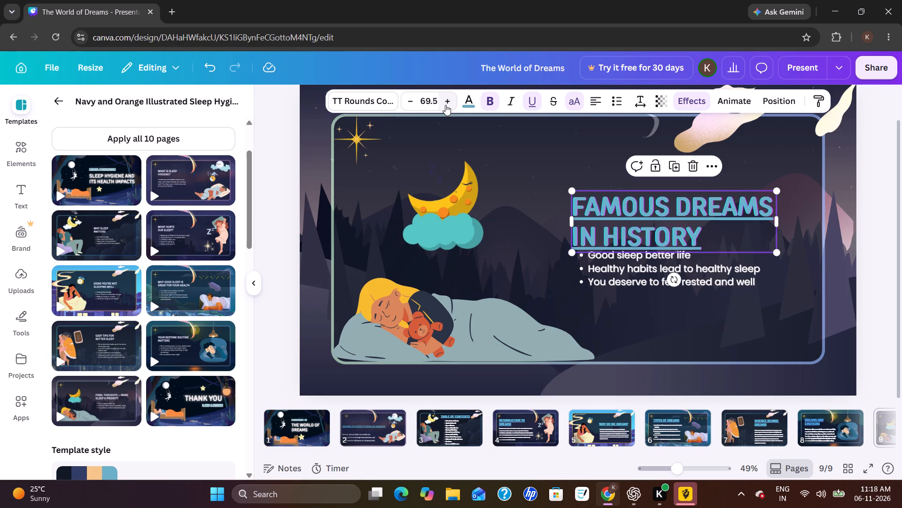
pyautogui.click(445, 105)
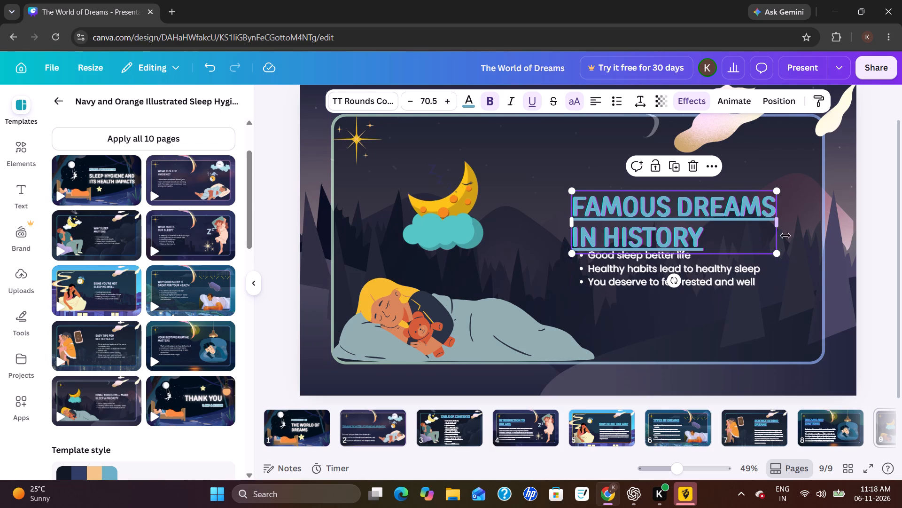
pyautogui.click(808, 304)
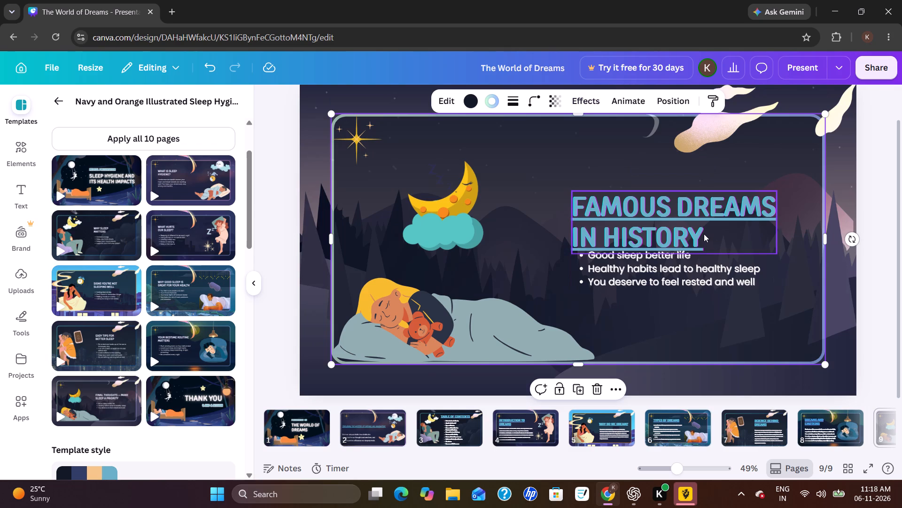
# Move the enlarged heading up so it clears the bullet text, keeping it left-aligned with the body text box.
pyautogui.moveTo(704, 234); pyautogui.dragTo(700, 201)
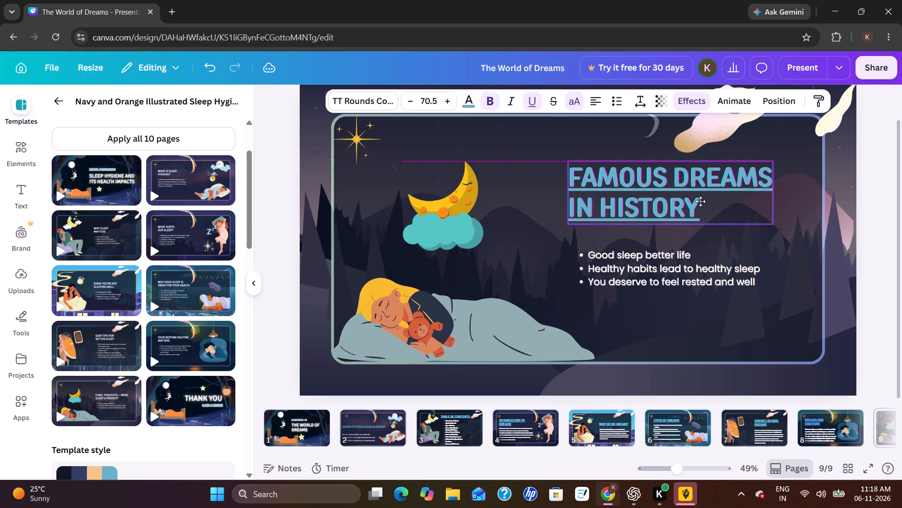
pyautogui.moveTo(700, 201); pyautogui.dragTo(704, 204)
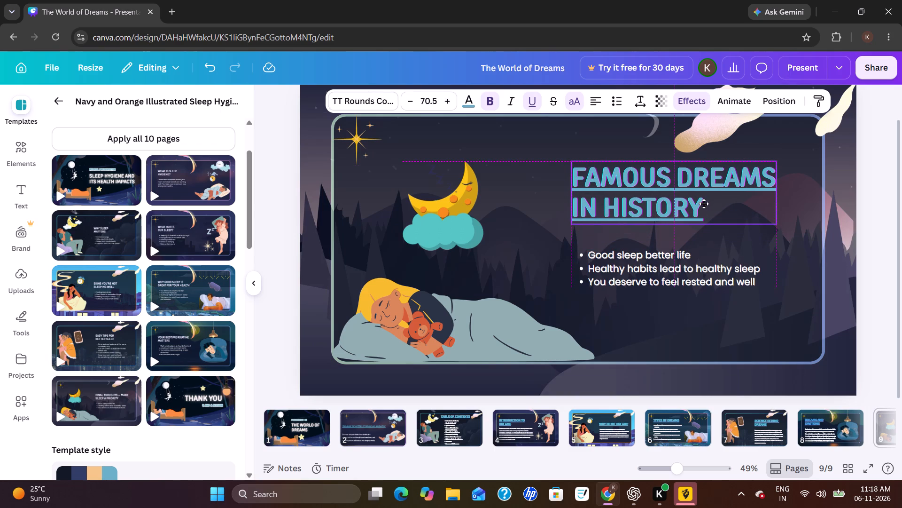
pyautogui.moveTo(704, 204); pyautogui.dragTo(706, 198)
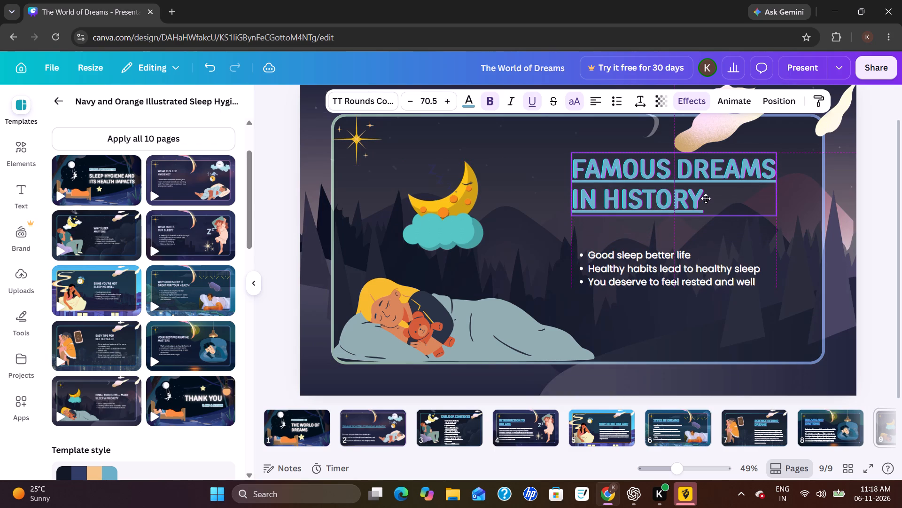
pyautogui.moveTo(706, 198); pyautogui.dragTo(705, 199)
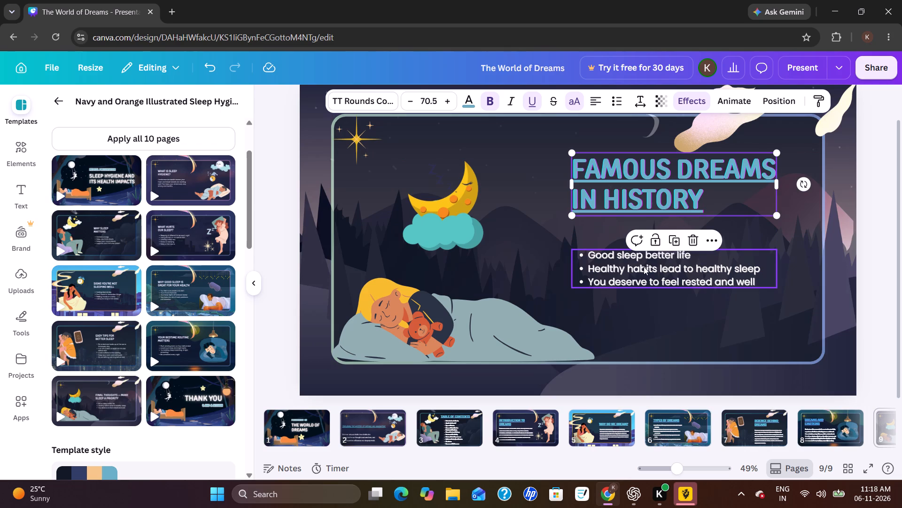
pyautogui.click(644, 267)
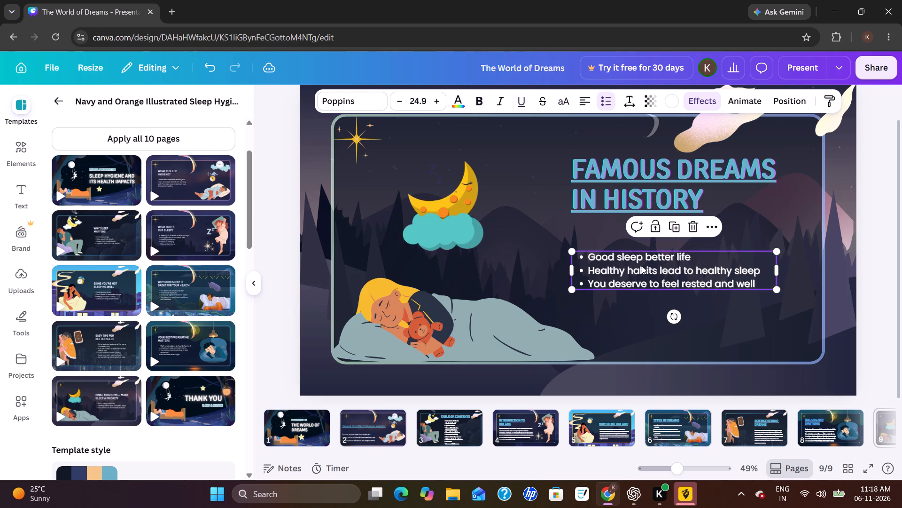
pyautogui.click(642, 266)
pyautogui.press('BackSpace')
pyautogui.press('BackSpace')
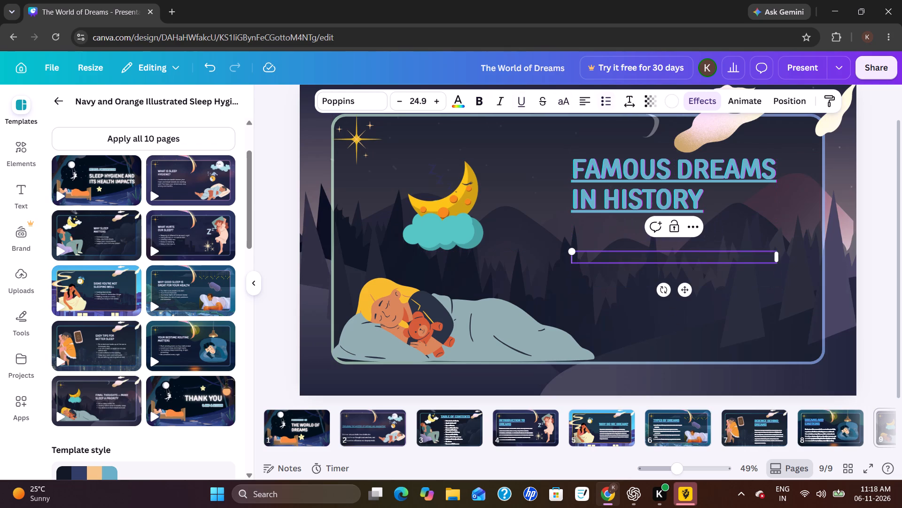
pyautogui.click(639, 499)
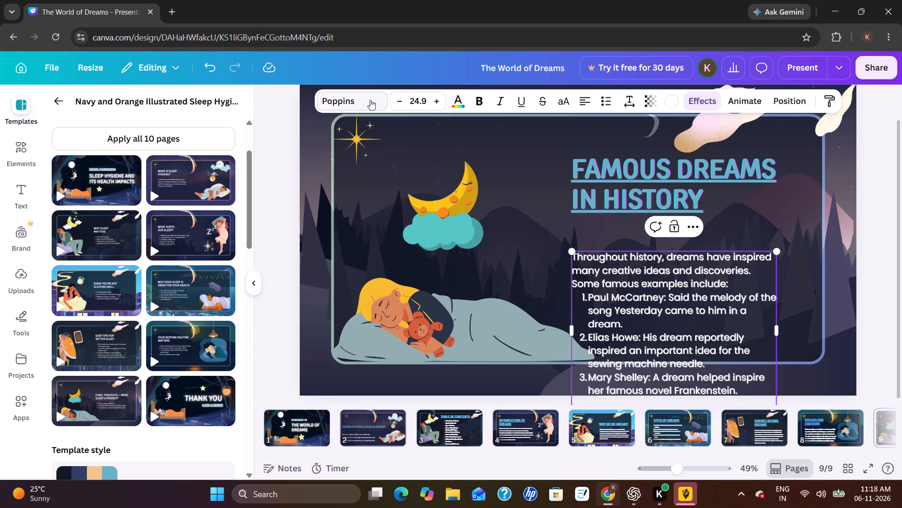
# Set the whole body text on page 9 in the Marykate font.
pyautogui.click(370, 100)
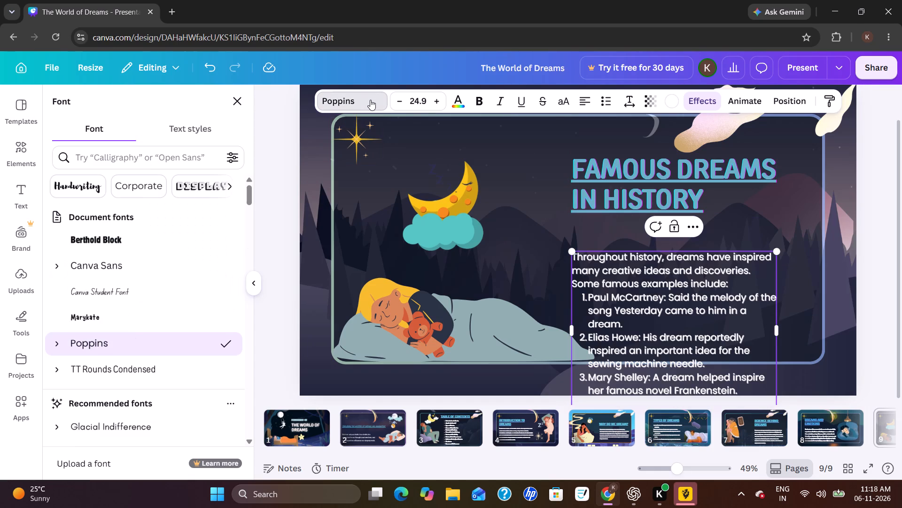
pyautogui.click(128, 317)
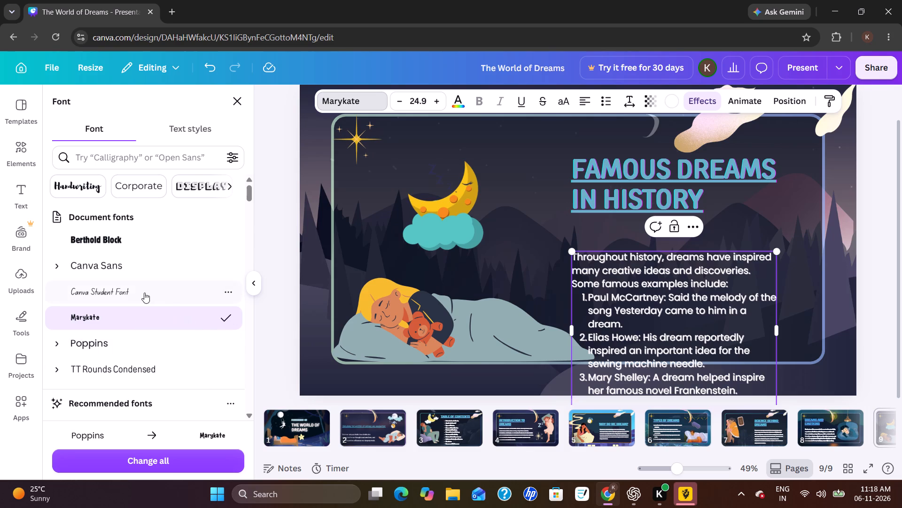
pyautogui.click(286, 322)
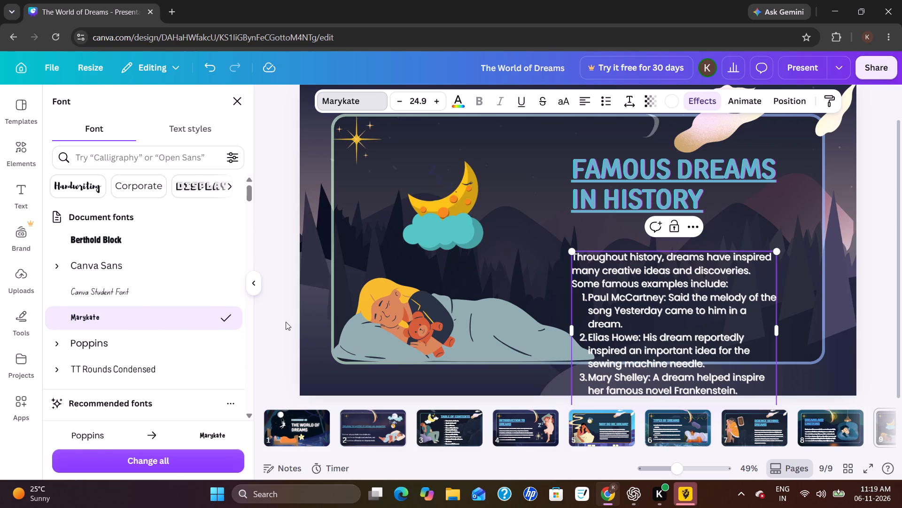
pyautogui.click(286, 322)
pyautogui.click(653, 309)
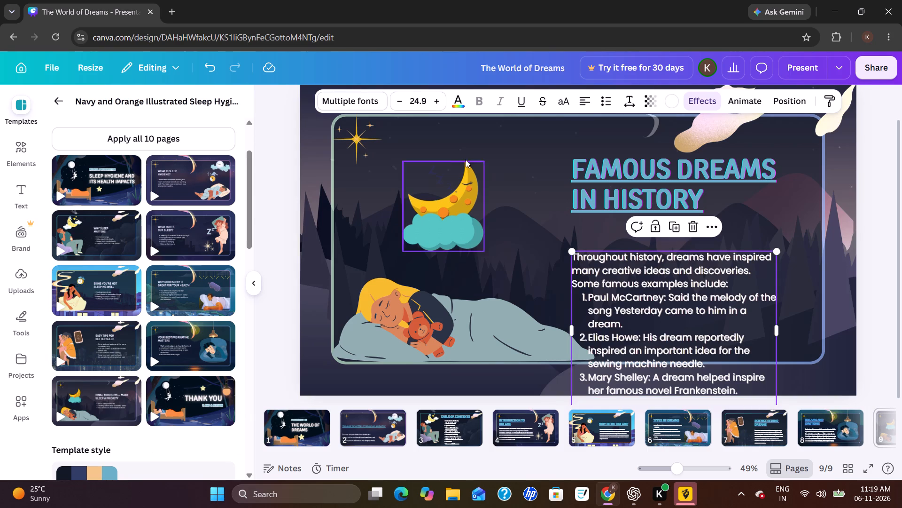
pyautogui.click(371, 106)
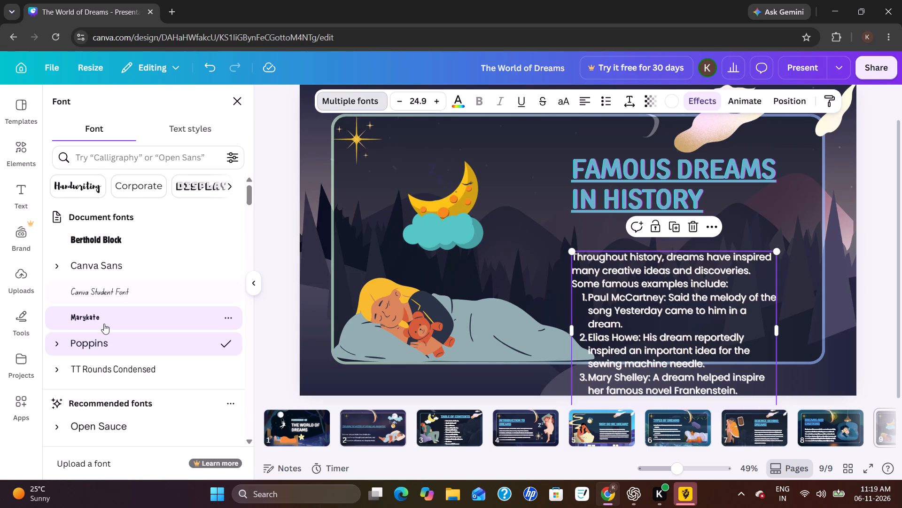
pyautogui.click(104, 324)
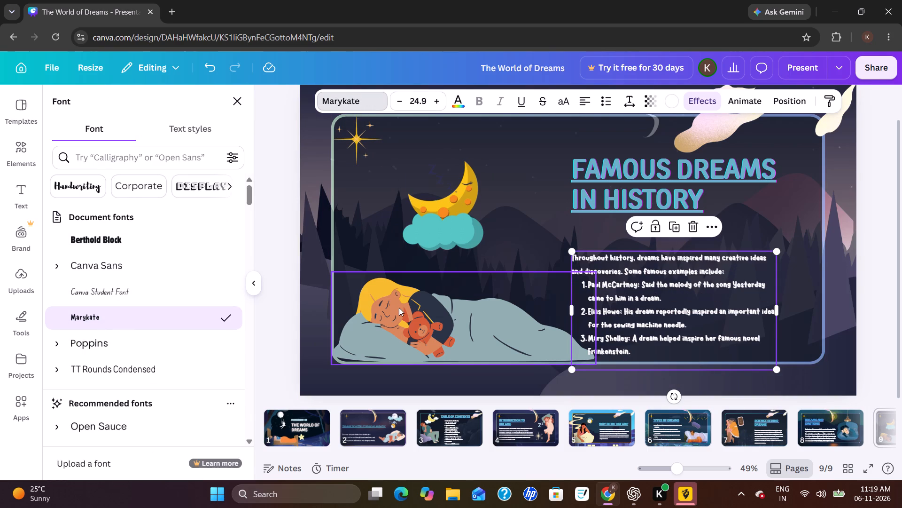
# Increase page 9's body text size to 26.9.
pyautogui.click(440, 99)
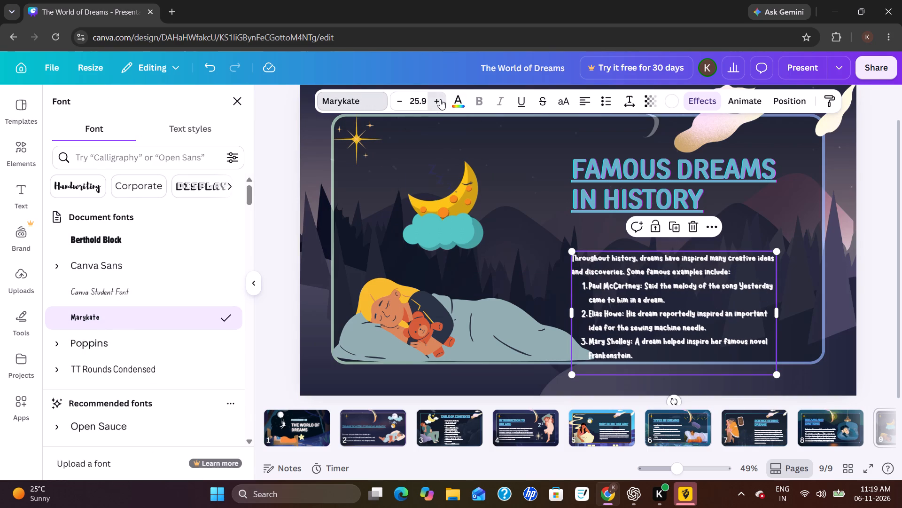
pyautogui.click(440, 99)
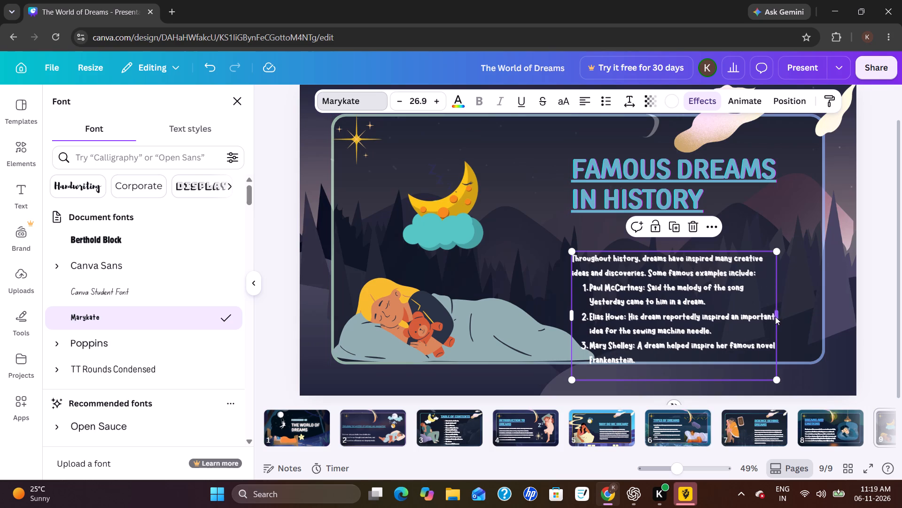
# Widen page 9's body text box, move it up closer to the heading, and scale it to font size 27.9.
pyautogui.moveTo(778, 314); pyautogui.dragTo(801, 294)
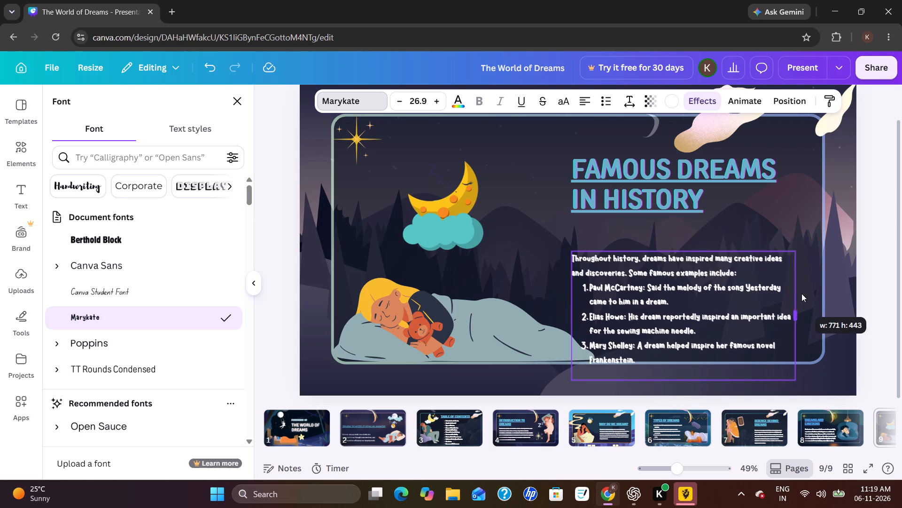
pyautogui.moveTo(801, 294); pyautogui.dragTo(817, 286)
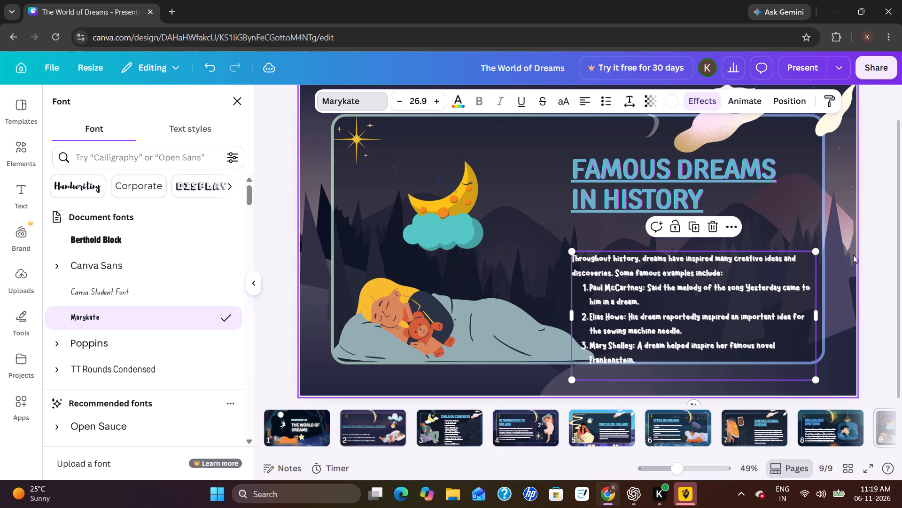
pyautogui.moveTo(765, 321); pyautogui.dragTo(765, 308)
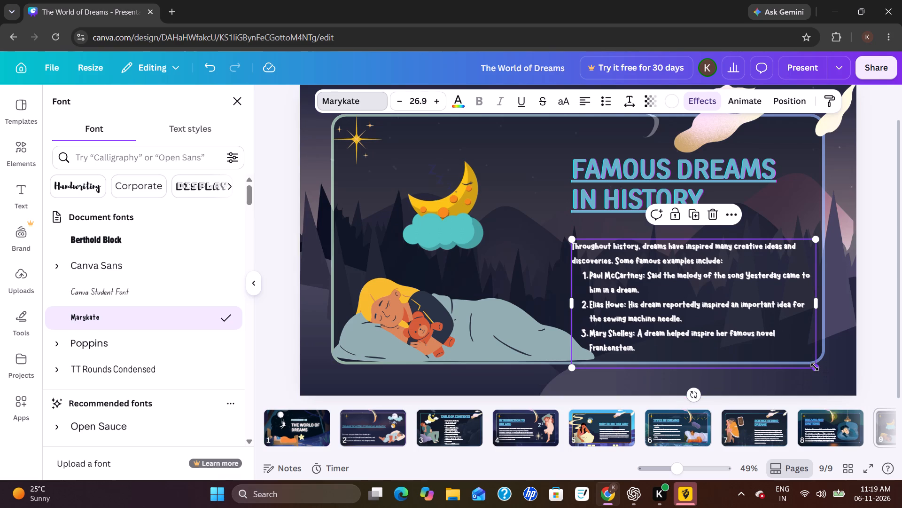
pyautogui.moveTo(816, 367); pyautogui.dragTo(830, 370)
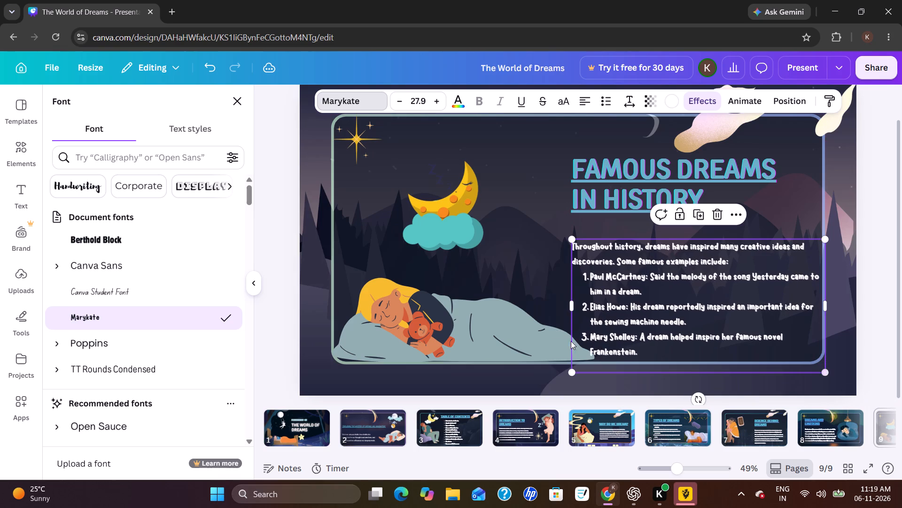
# Move the sleeping girl illustration on page 9 slightly away from the body text.
pyautogui.moveTo(523, 327); pyautogui.dragTo(505, 332)
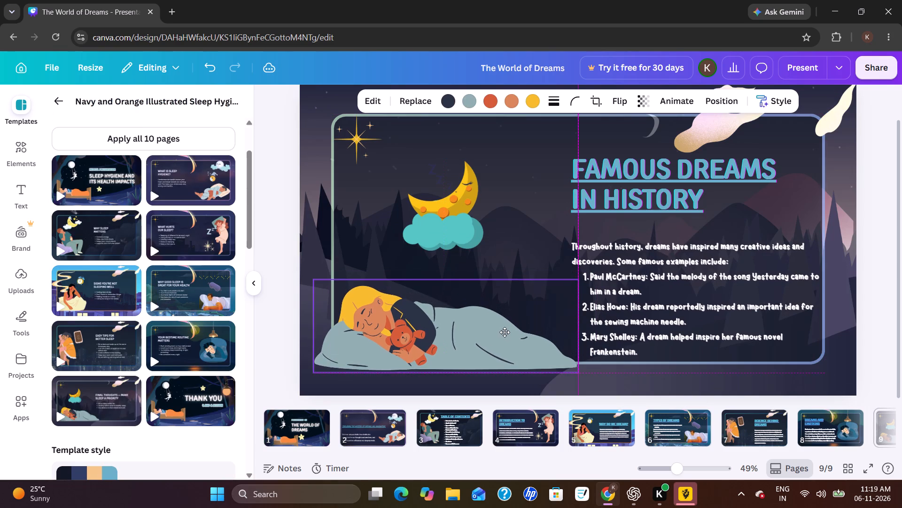
pyautogui.moveTo(505, 332); pyautogui.dragTo(503, 328)
# Scale page 9's body text up to font size 30.9, then reposition and narrow its box to fit inside the frame.
pyautogui.click(590, 295)
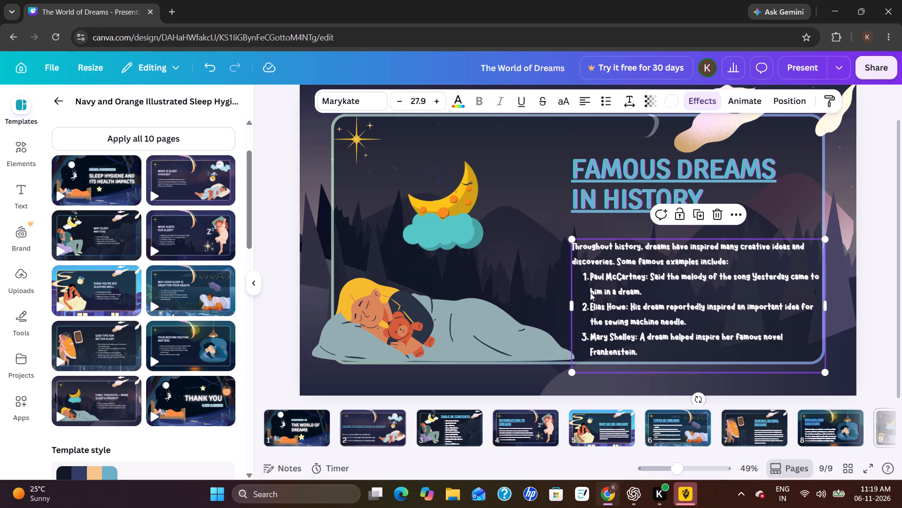
pyautogui.moveTo(573, 237); pyautogui.dragTo(566, 220)
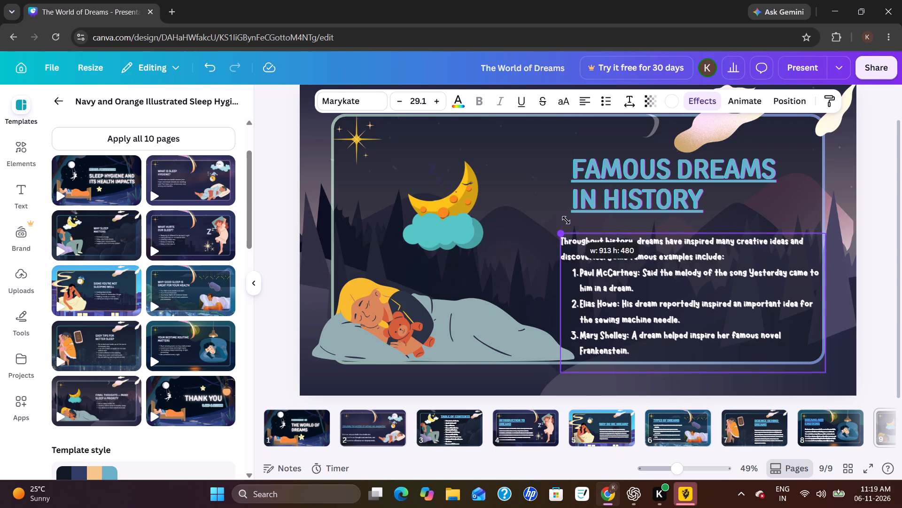
pyautogui.moveTo(566, 220); pyautogui.dragTo(552, 209)
pyautogui.moveTo(615, 263); pyautogui.dragTo(623, 260)
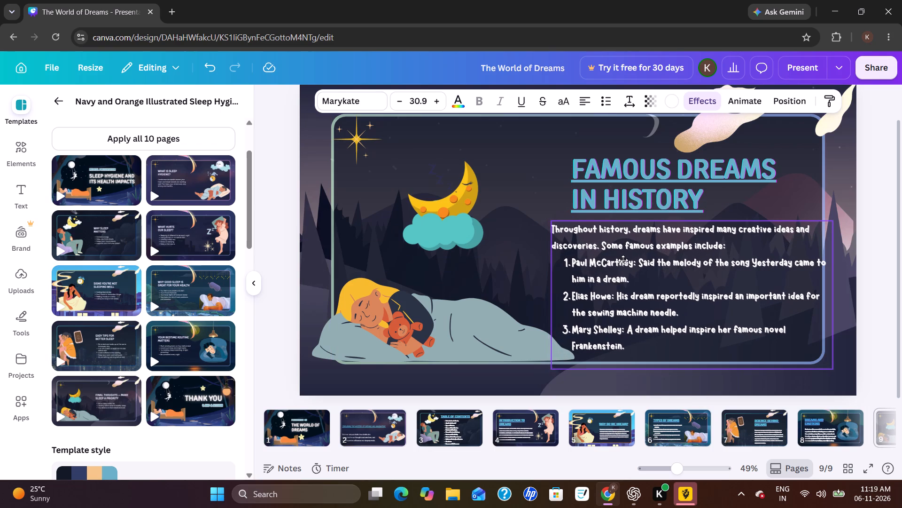
pyautogui.moveTo(623, 260); pyautogui.dragTo(626, 260)
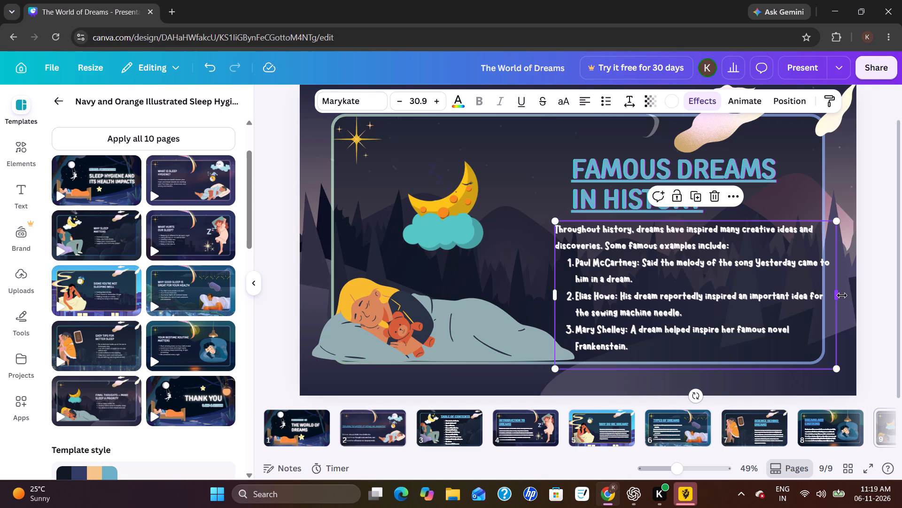
pyautogui.moveTo(842, 295); pyautogui.dragTo(832, 297)
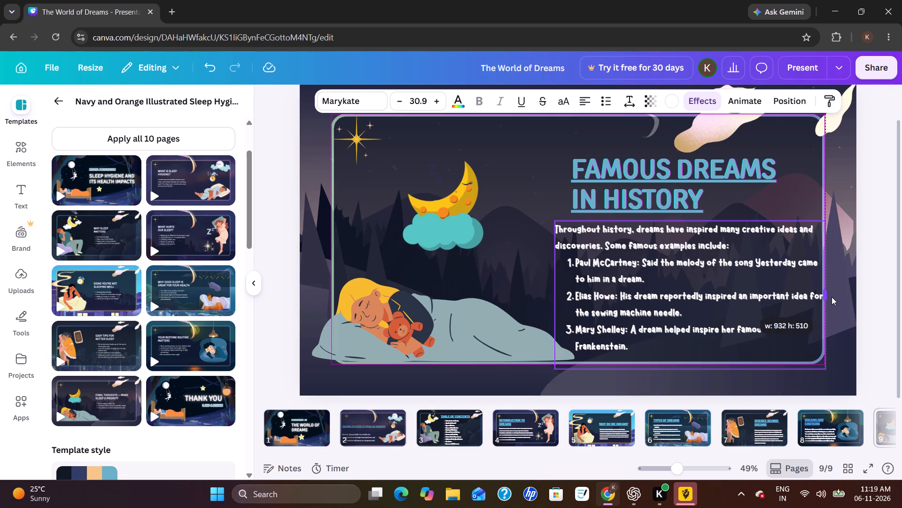
pyautogui.moveTo(832, 297); pyautogui.dragTo(826, 297)
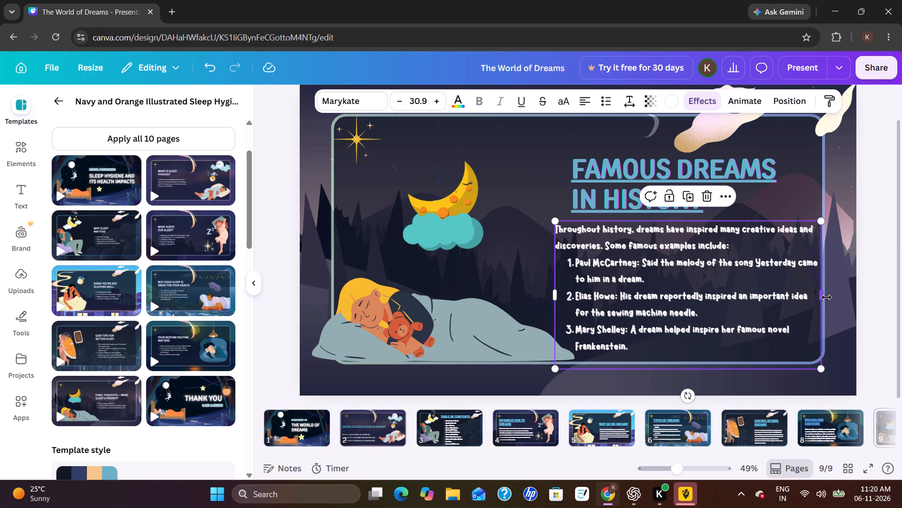
pyautogui.click(864, 217)
# Move page 9's "Famous Dreams in History" heading to line up with the starting edge of the body text.
pyautogui.moveTo(684, 209); pyautogui.dragTo(661, 204)
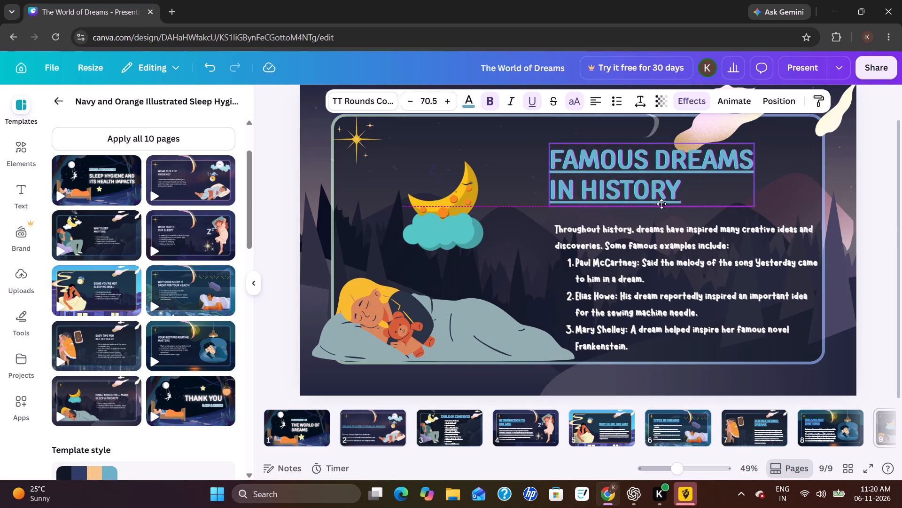
pyautogui.moveTo(661, 204); pyautogui.dragTo(661, 205)
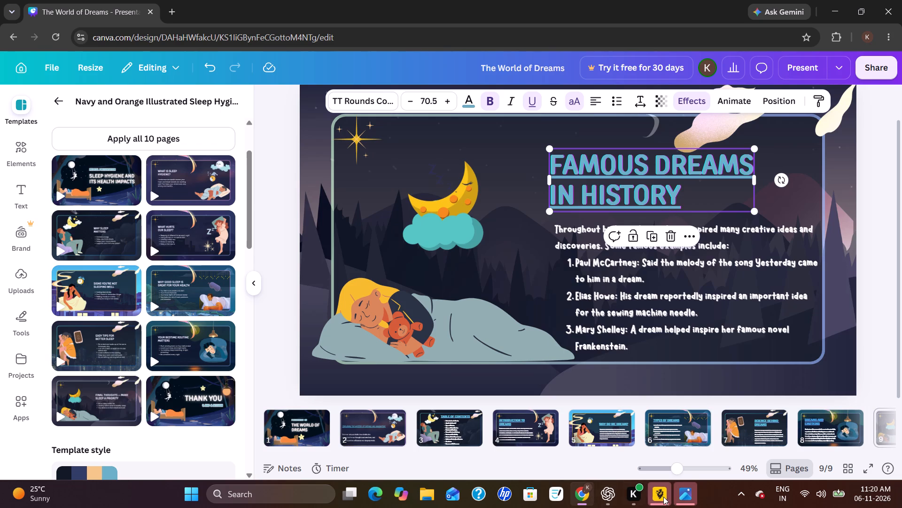
pyautogui.click(715, 391)
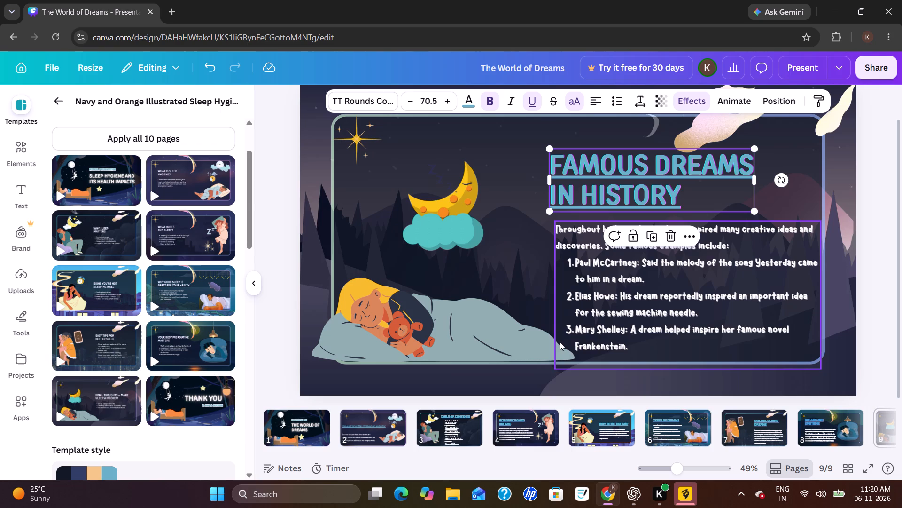
pyautogui.click(588, 254)
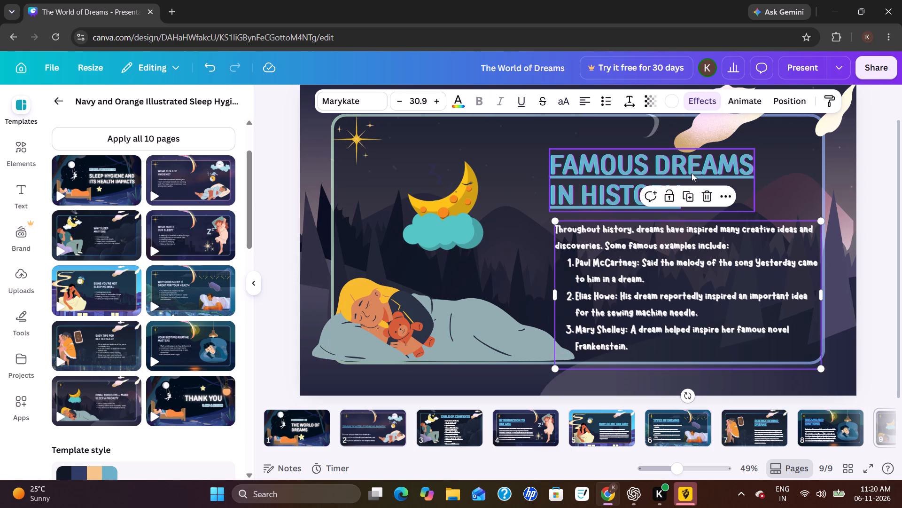
pyautogui.moveTo(692, 173); pyautogui.dragTo(699, 172)
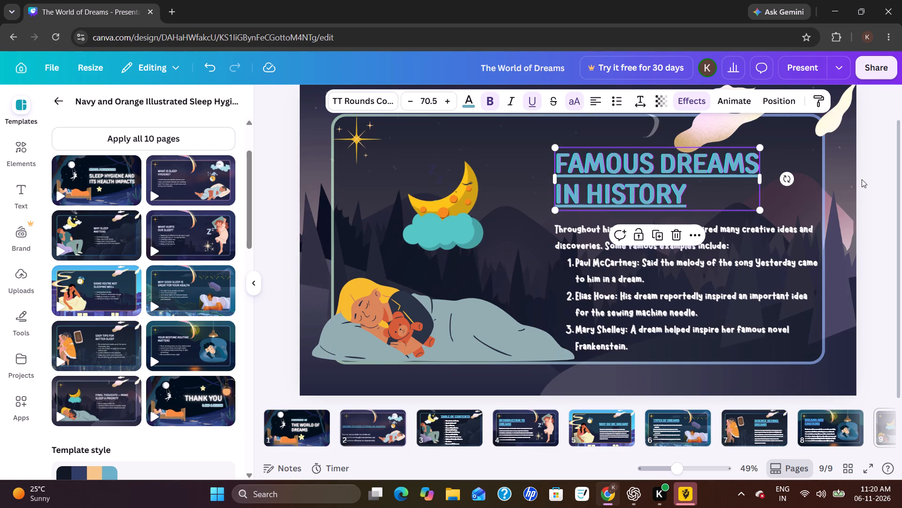
pyautogui.click(868, 185)
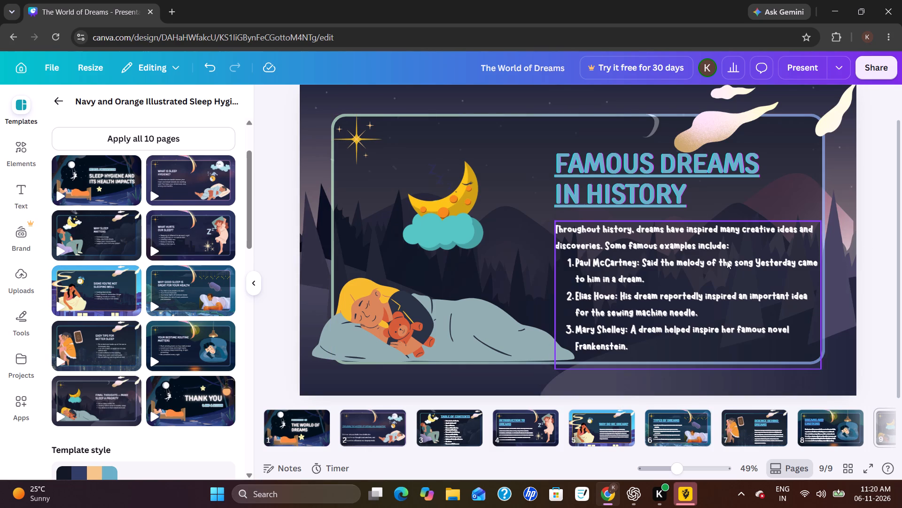
pyautogui.click(870, 250)
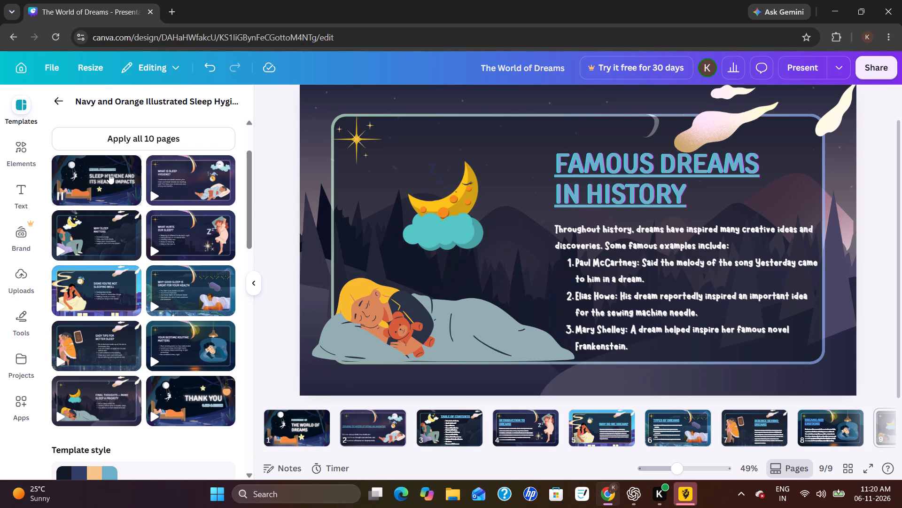
# Add the template's "What is Sleep Hygiene?" layout as a new page after page 9.
pyautogui.click(187, 182)
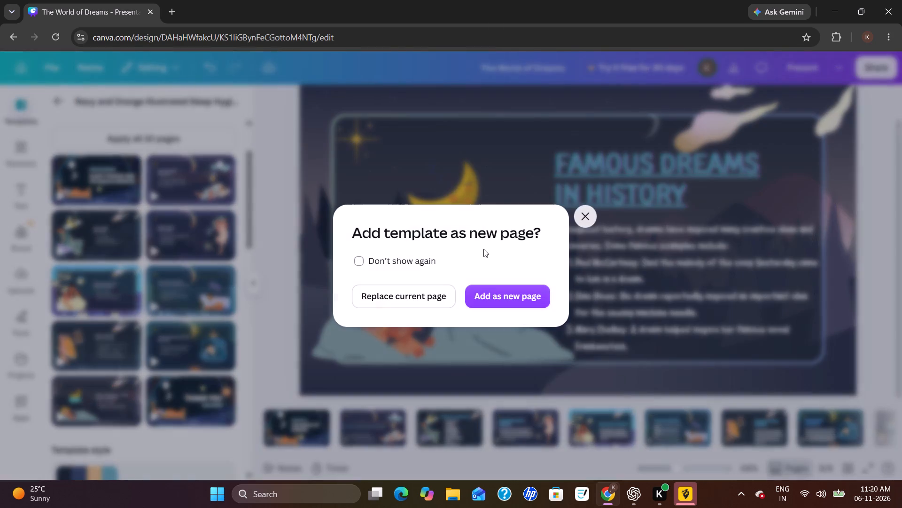
pyautogui.click(490, 292)
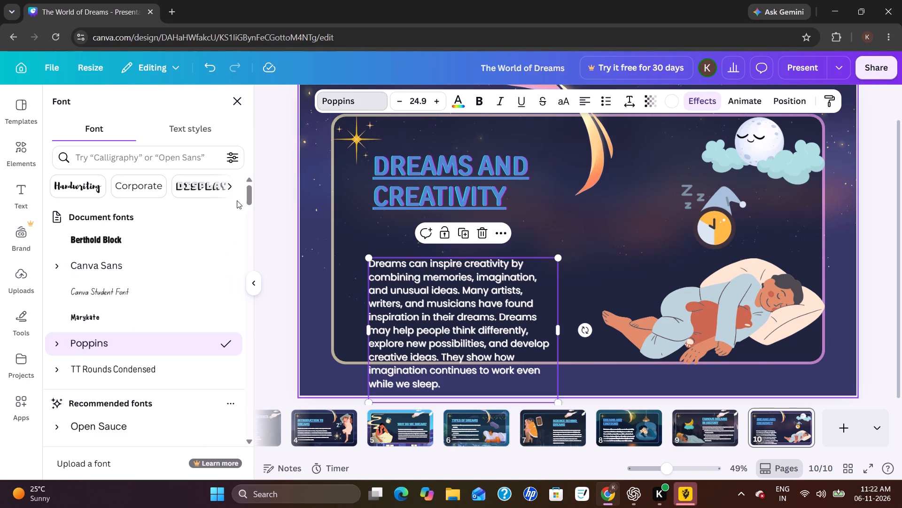
pyautogui.click(146, 317)
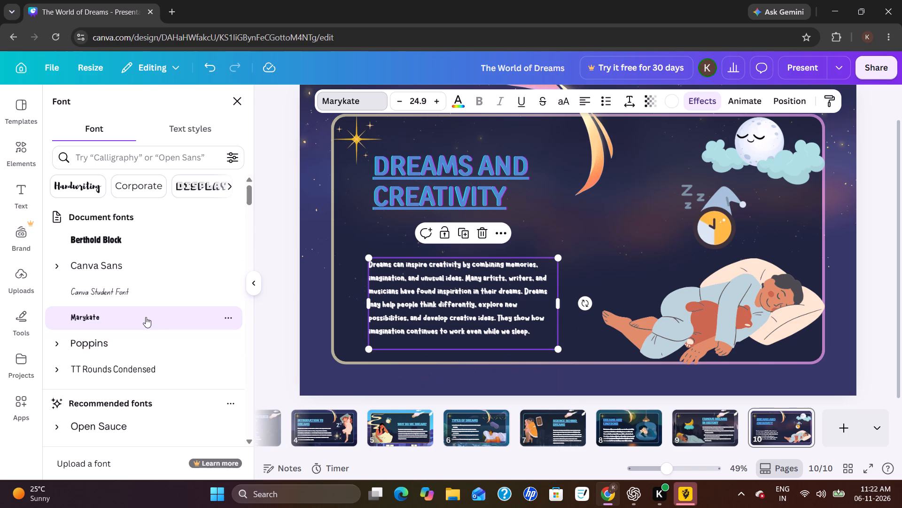
pyautogui.tripleClick(433, 103)
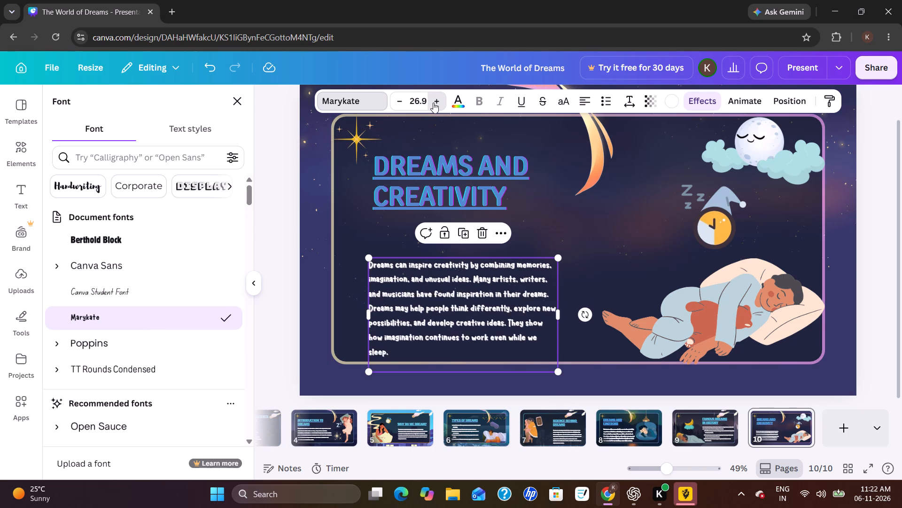
pyautogui.click(433, 103)
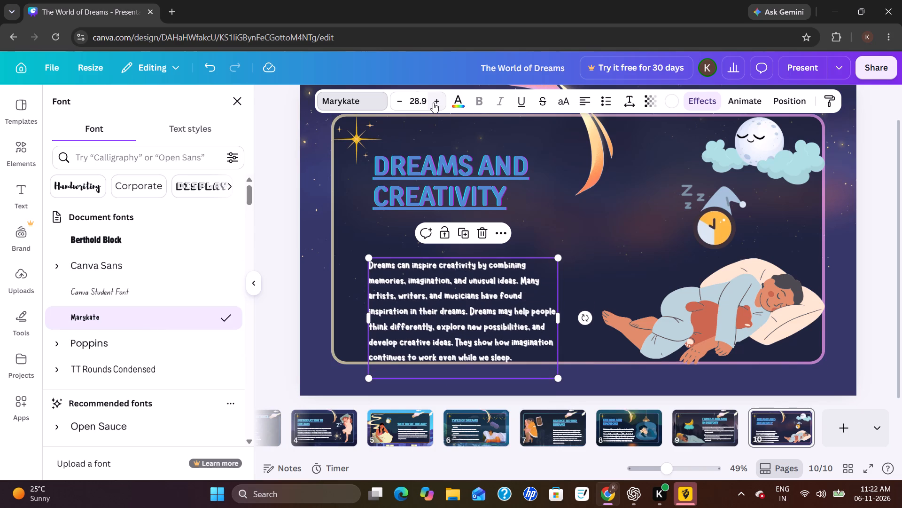
pyautogui.click(435, 101)
pyautogui.click(435, 101)
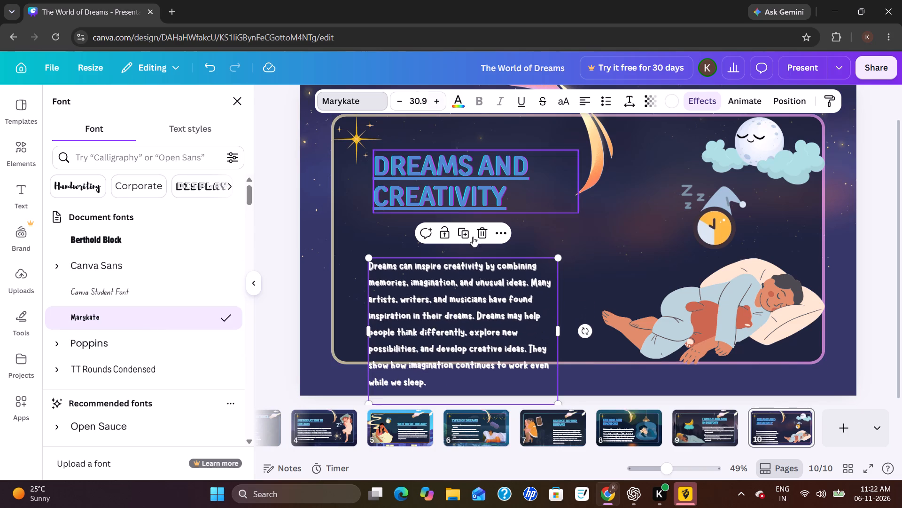
# Move page 10's body text up beneath the heading and widen its box so the paragraph wraps onto six lines.
pyautogui.moveTo(451, 292); pyautogui.dragTo(435, 259)
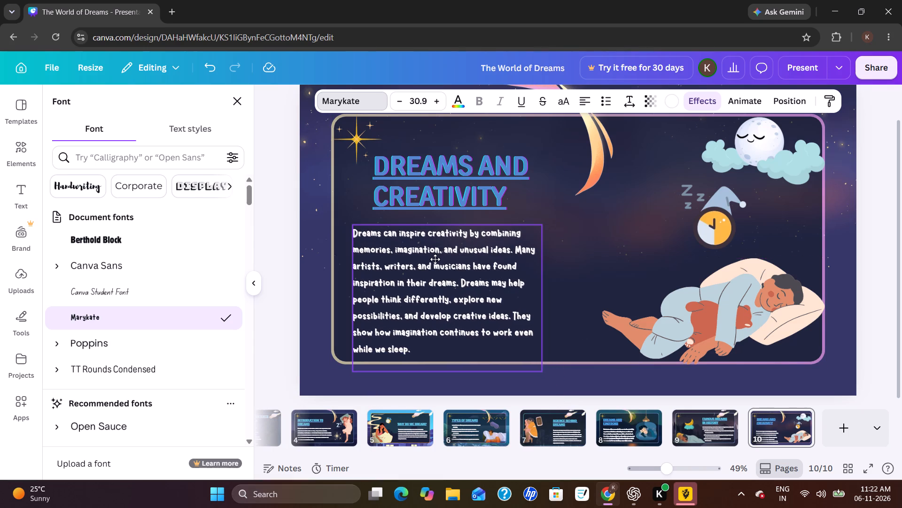
pyautogui.moveTo(435, 259); pyautogui.dragTo(435, 260)
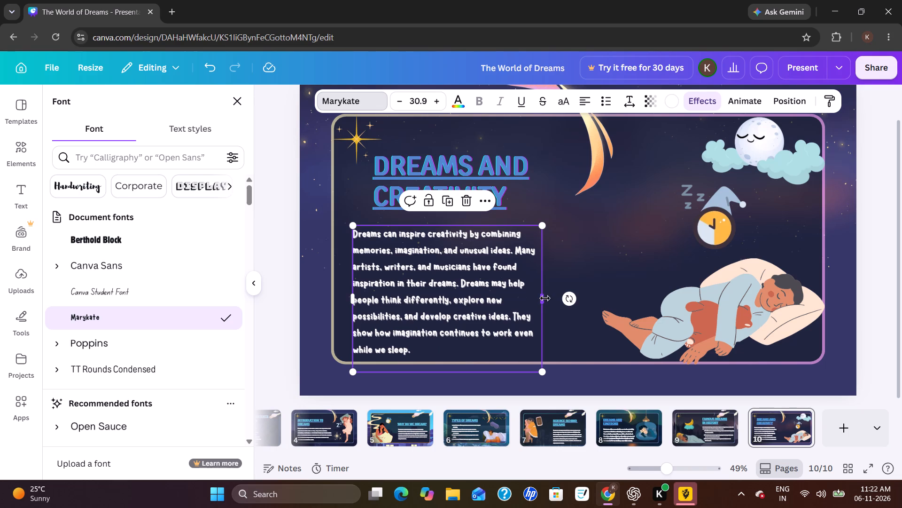
pyautogui.moveTo(545, 298); pyautogui.dragTo(579, 299)
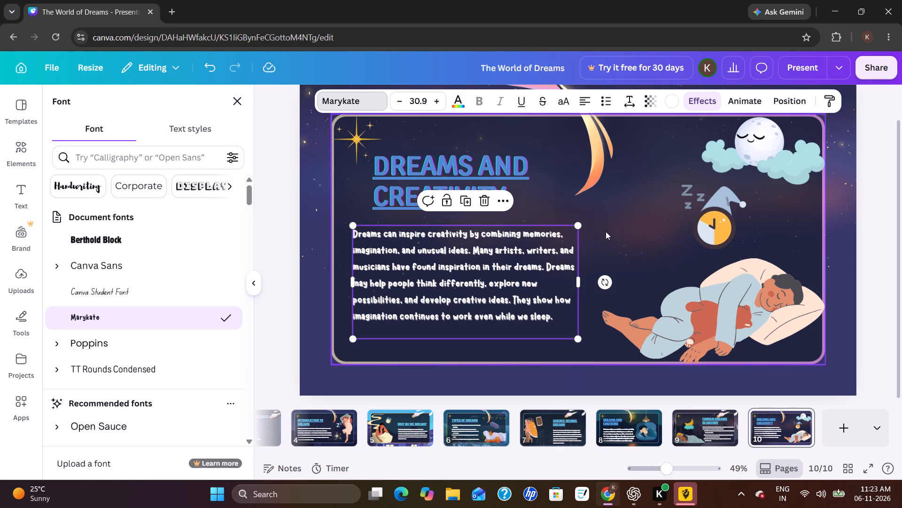
pyautogui.click(453, 168)
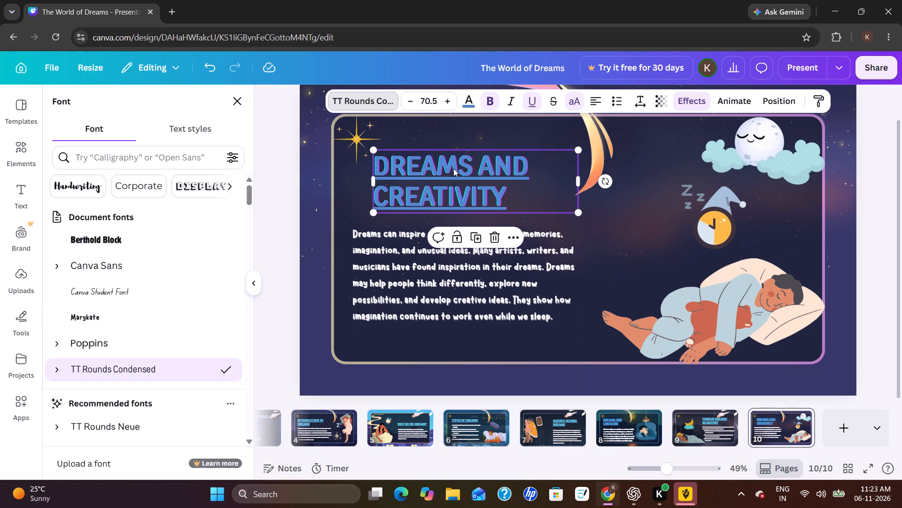
pyautogui.moveTo(453, 168); pyautogui.dragTo(444, 169)
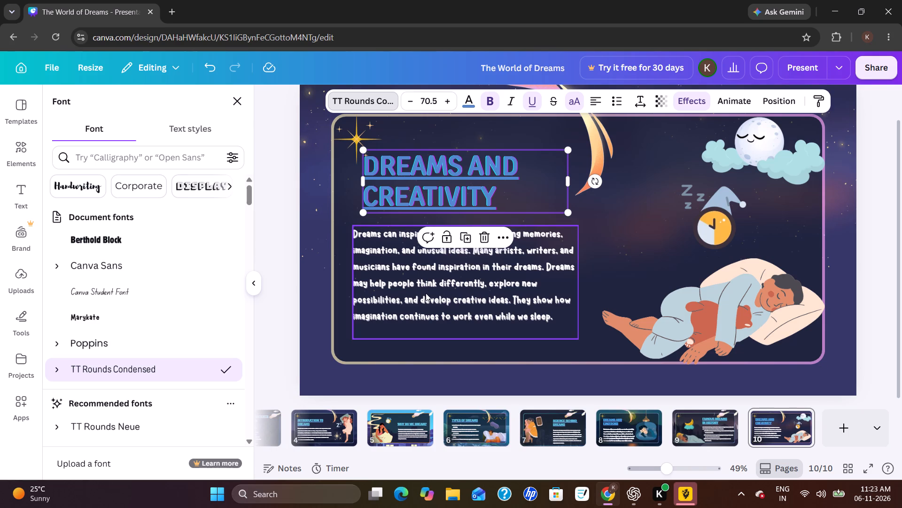
pyautogui.moveTo(426, 293); pyautogui.dragTo(437, 296)
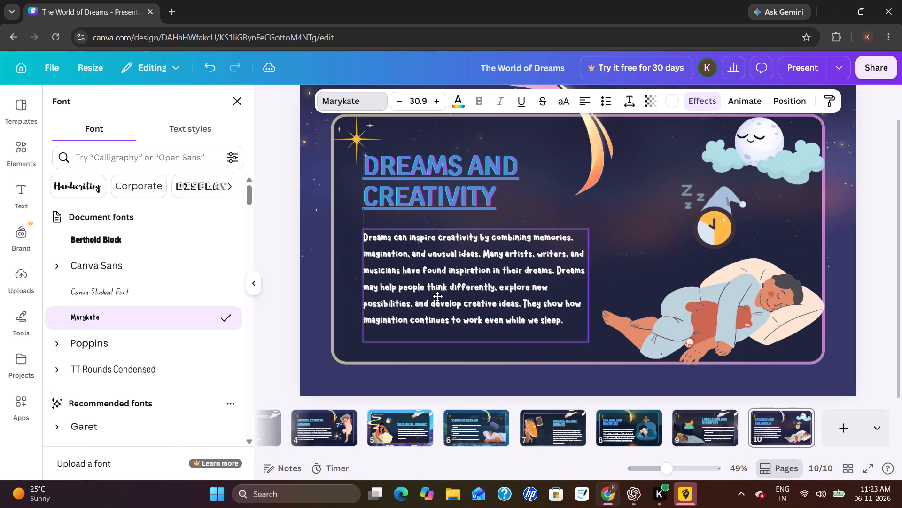
pyautogui.moveTo(437, 296); pyautogui.dragTo(438, 296)
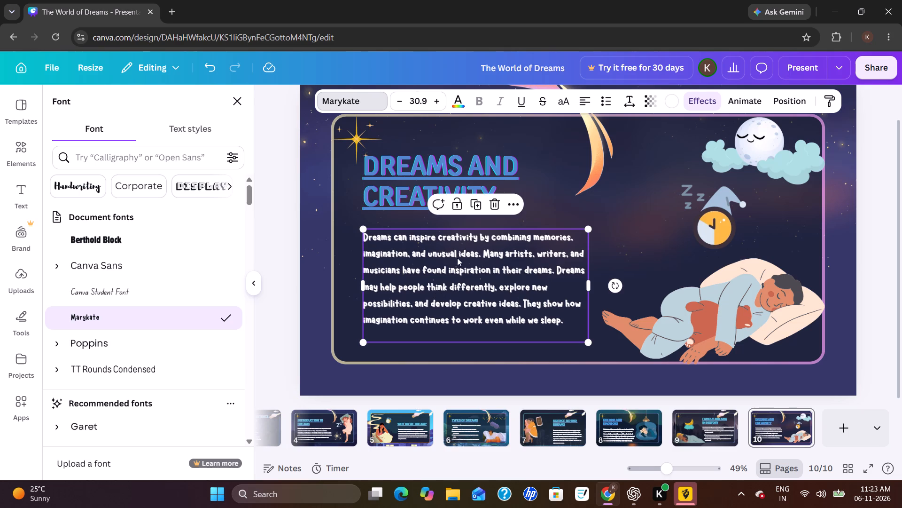
pyautogui.click(428, 173)
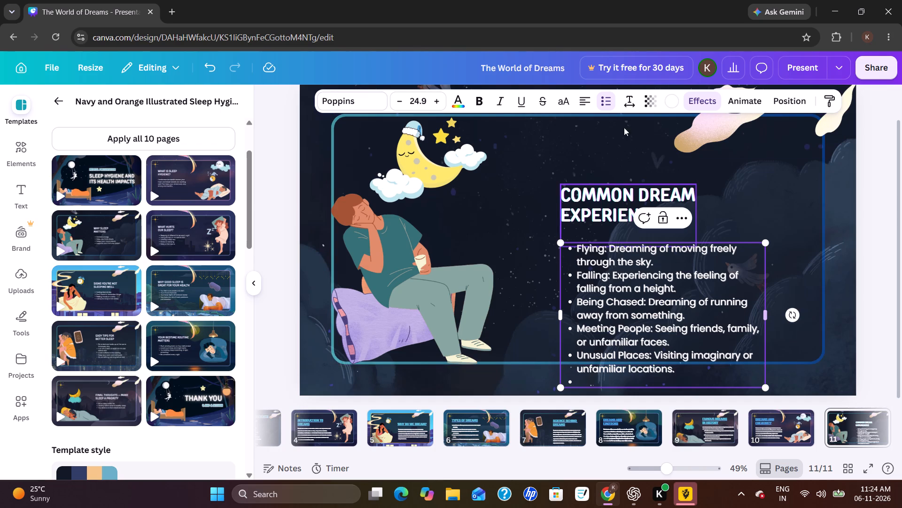
# Move page 11's heading up slightly away from the bullet list and underline it.
pyautogui.moveTo(633, 201); pyautogui.dragTo(633, 178)
pyautogui.click(530, 101)
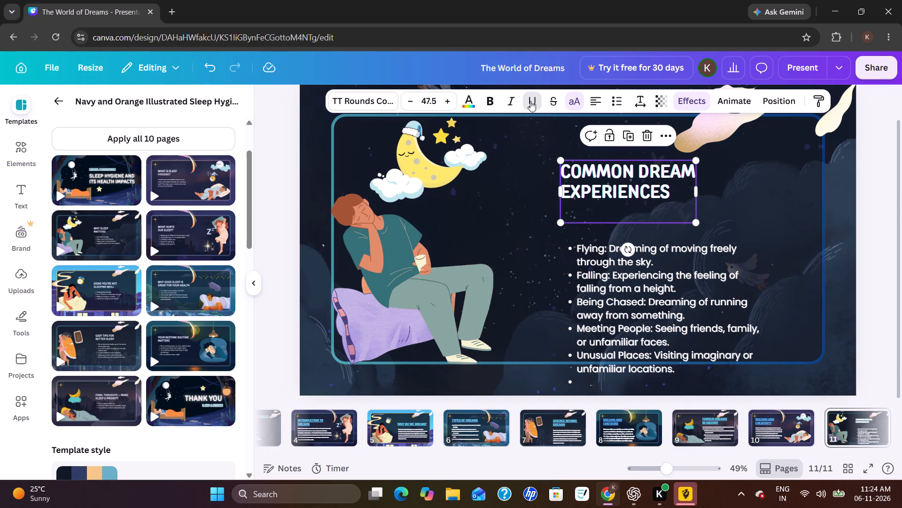
# Enlarge page 11's heading to size 70.5 and widen its box so the text wraps onto two lines.
pyautogui.click(381, 104)
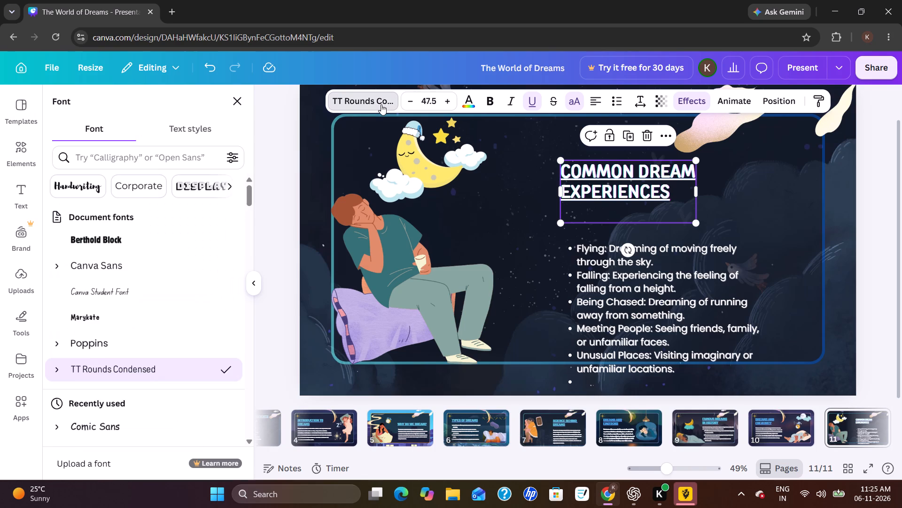
pyautogui.doubleClick(451, 103)
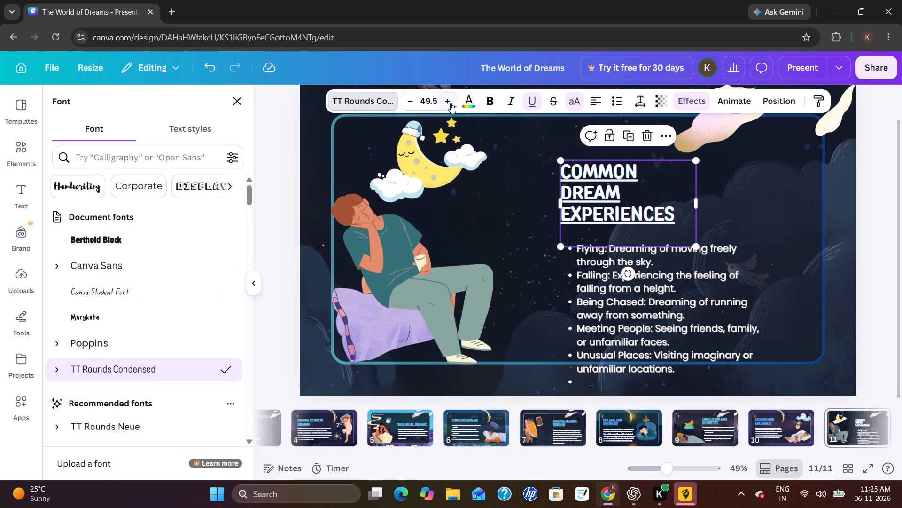
pyautogui.click(451, 103)
pyautogui.doubleClick(451, 103)
pyautogui.click(451, 103)
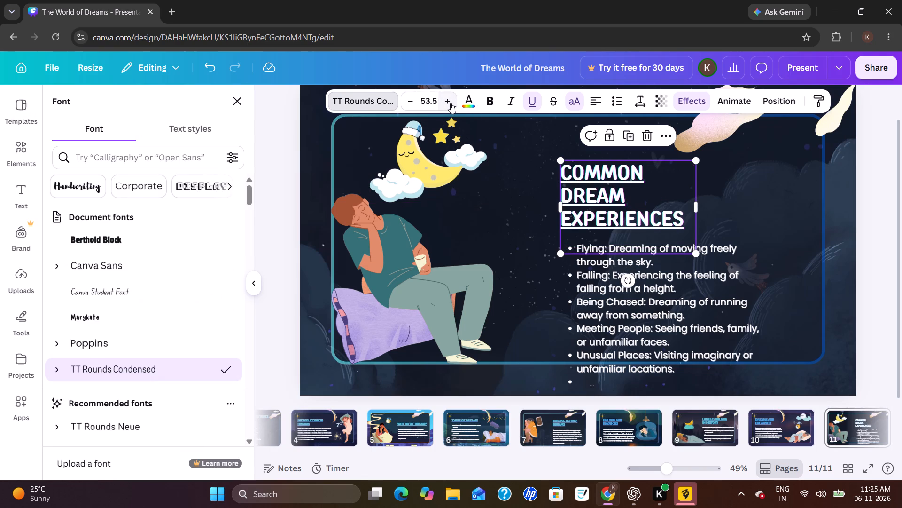
pyautogui.click(451, 103)
pyautogui.click(451, 103)
pyautogui.click(451, 103)
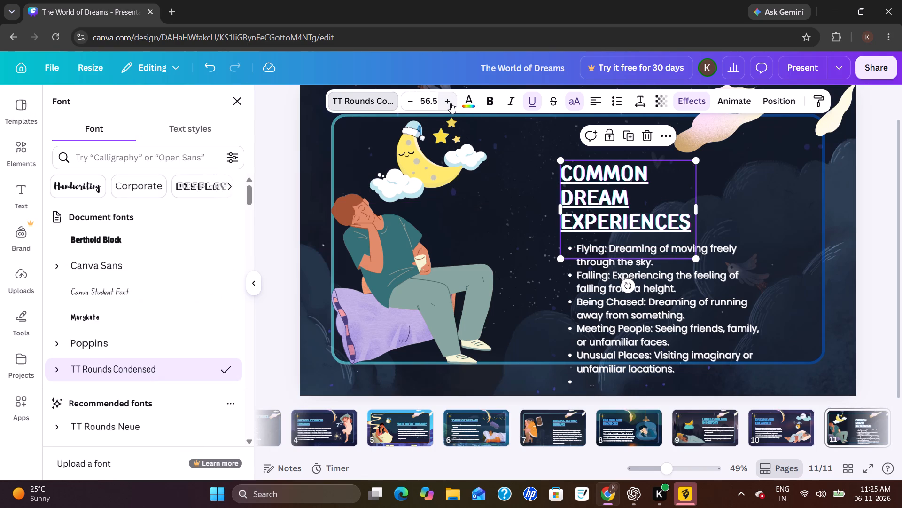
pyautogui.click(451, 103)
pyautogui.click(451, 103)
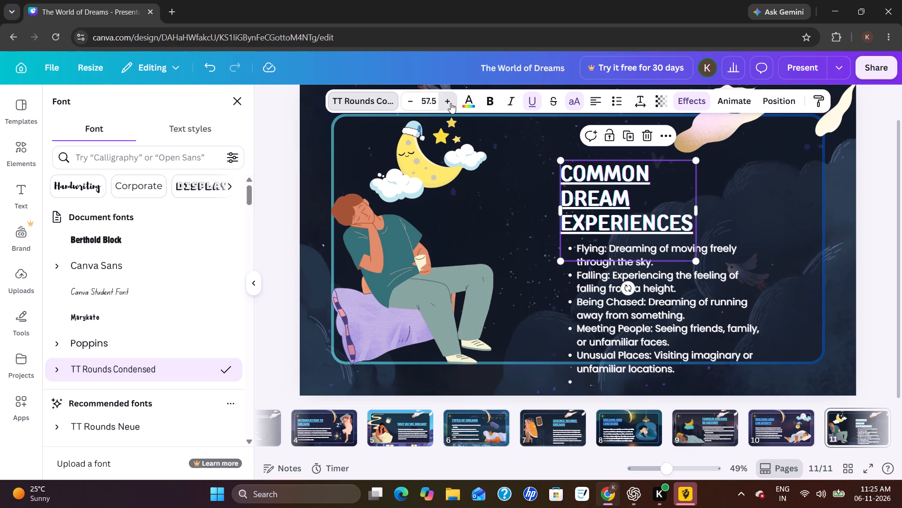
pyautogui.click(451, 103)
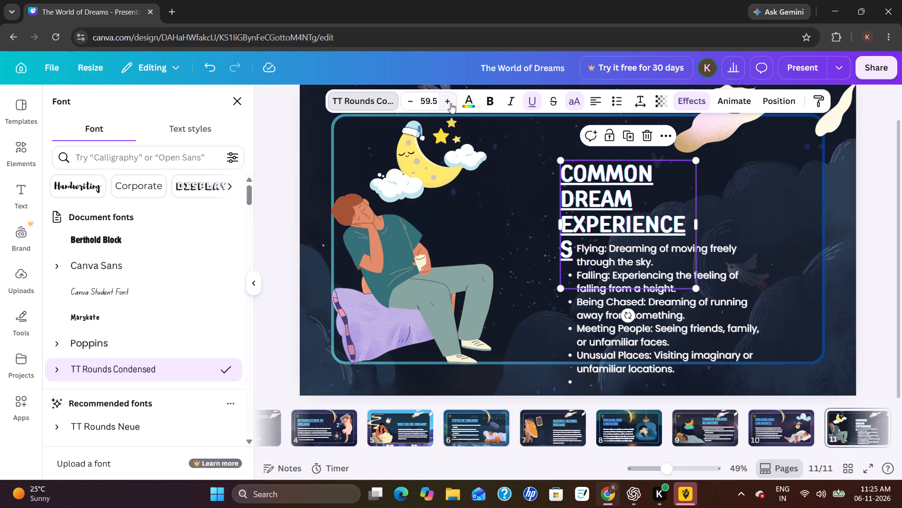
pyautogui.click(451, 103)
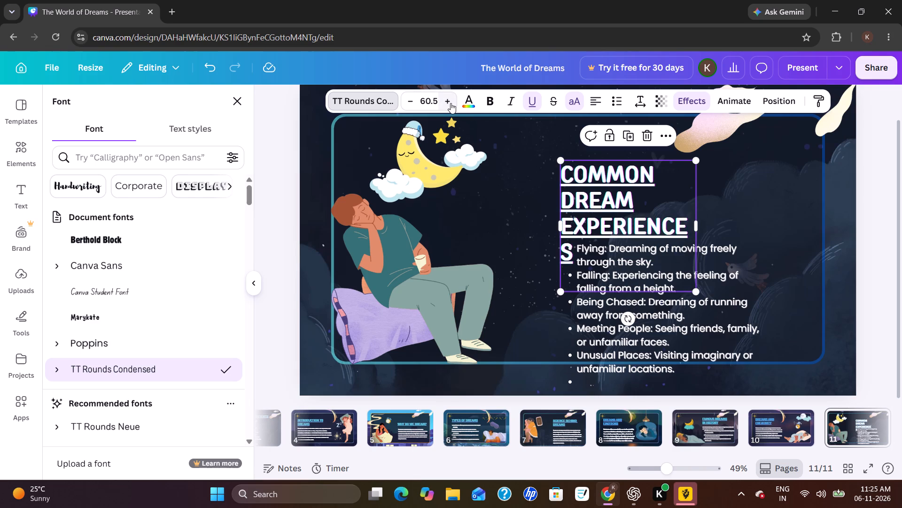
pyautogui.click(451, 103)
pyautogui.click(451, 103)
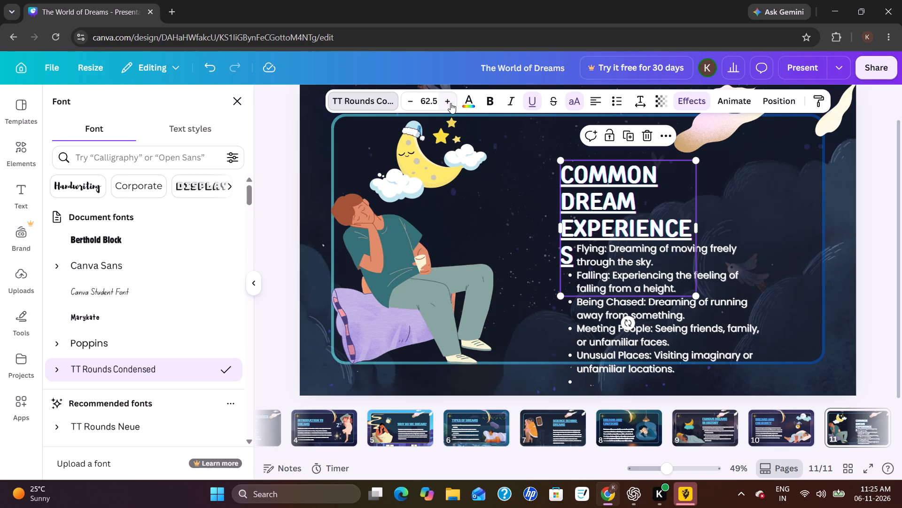
pyautogui.click(451, 103)
pyautogui.click(451, 103)
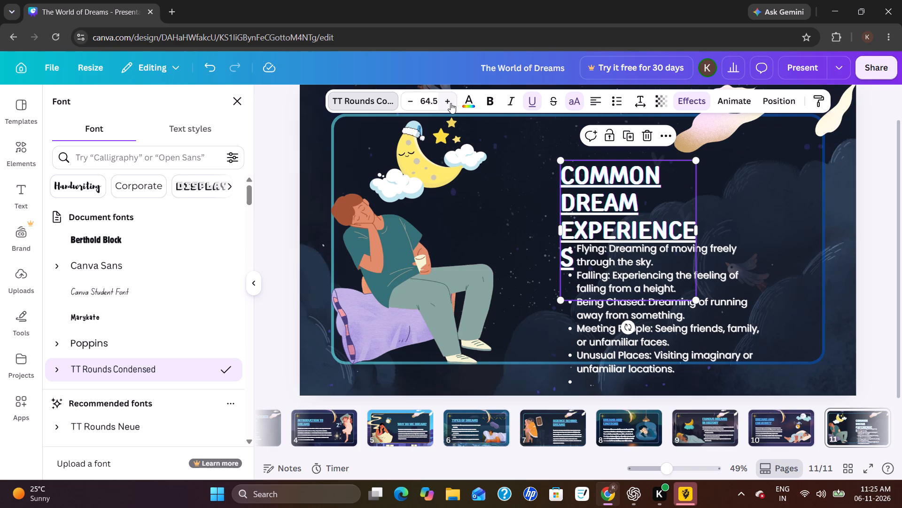
pyautogui.click(451, 103)
pyautogui.click(451, 103)
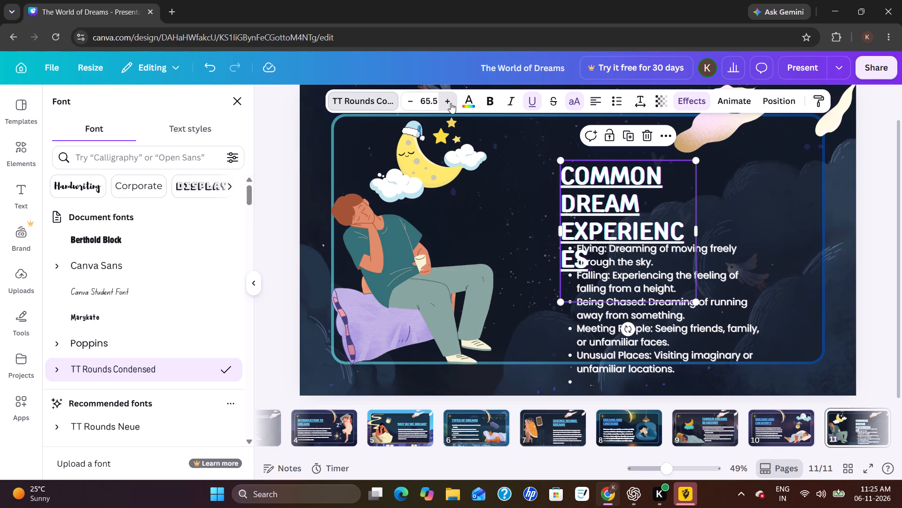
pyautogui.click(451, 103)
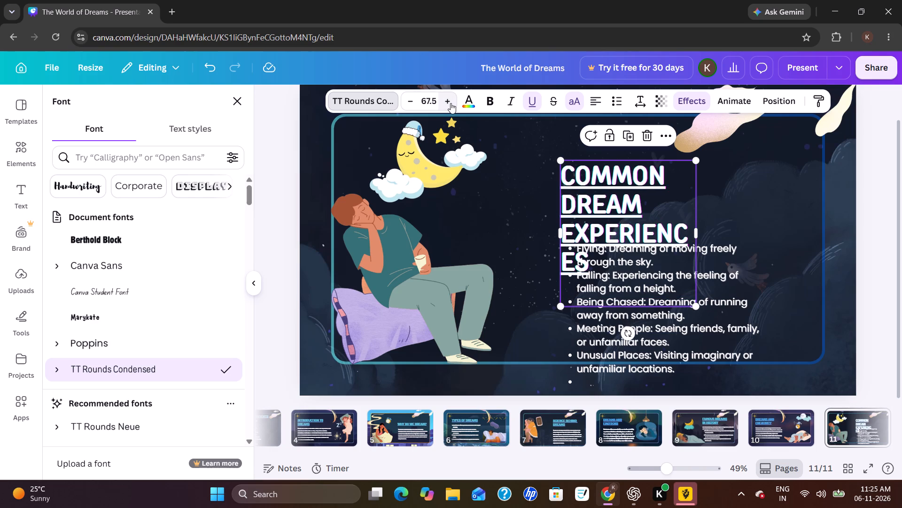
pyautogui.click(451, 103)
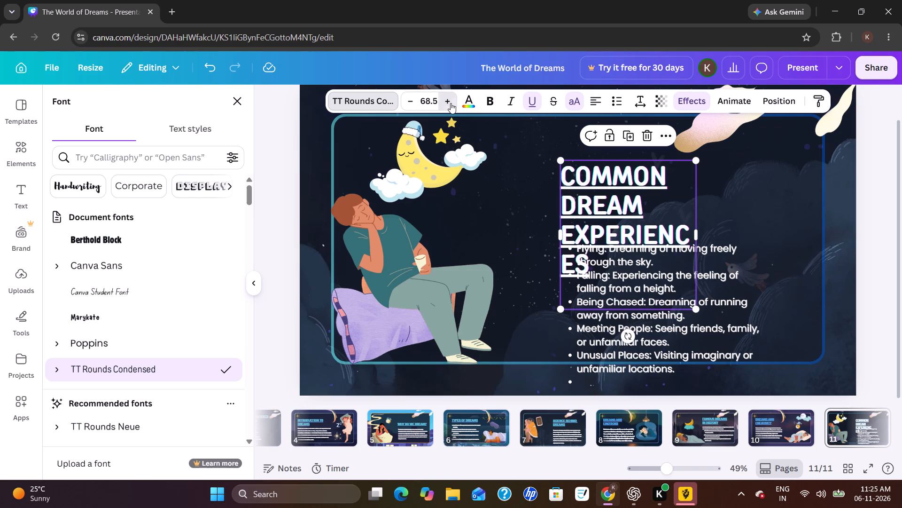
pyautogui.click(451, 103)
pyautogui.click(451, 103)
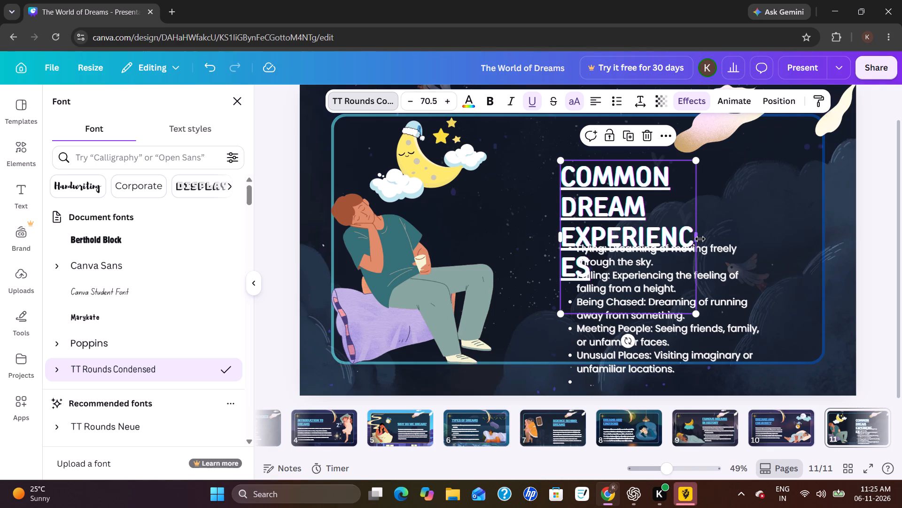
pyautogui.moveTo(700, 239); pyautogui.dragTo(793, 205)
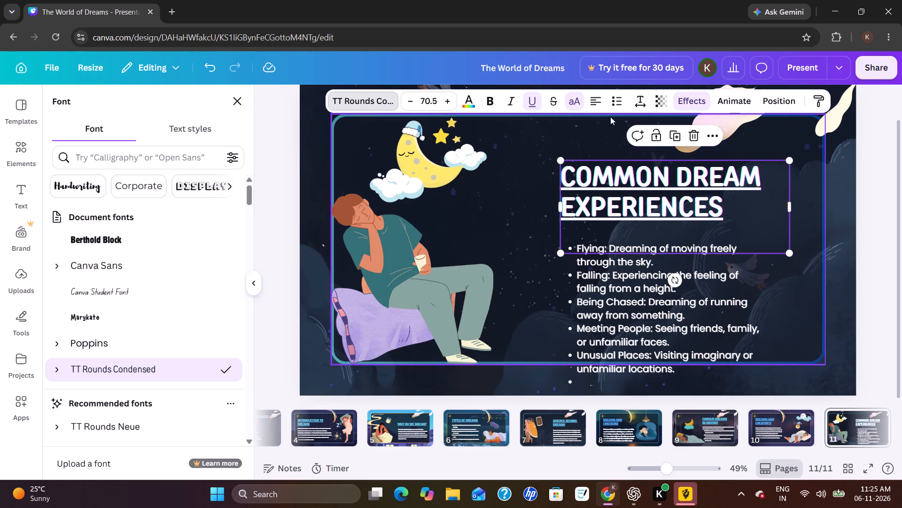
# Colour page 11's heading medium blue from the text colours.
pyautogui.click(470, 102)
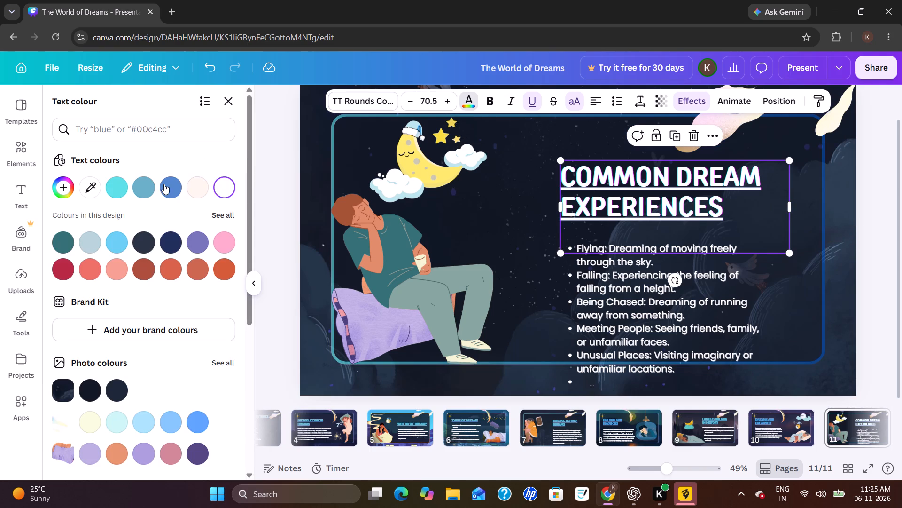
pyautogui.click(165, 185)
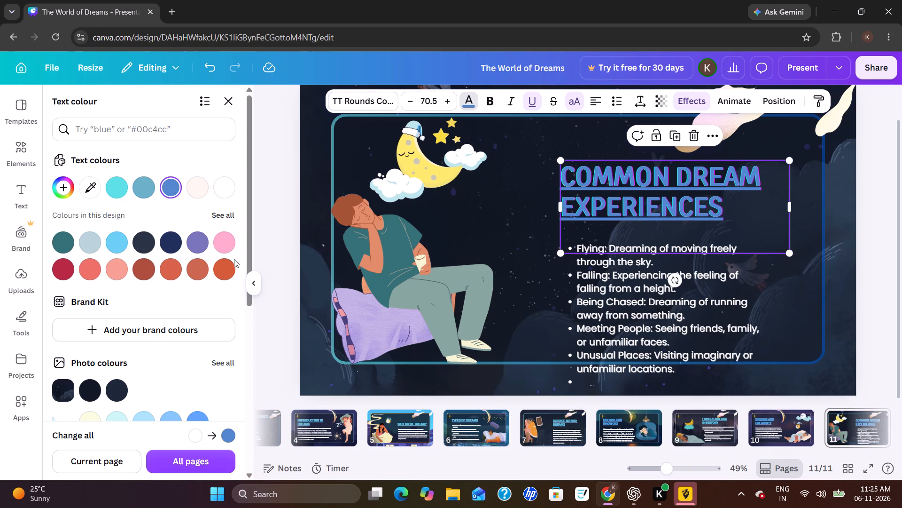
# Change the font of page 11's bullet list to Marykate.
pyautogui.click(598, 333)
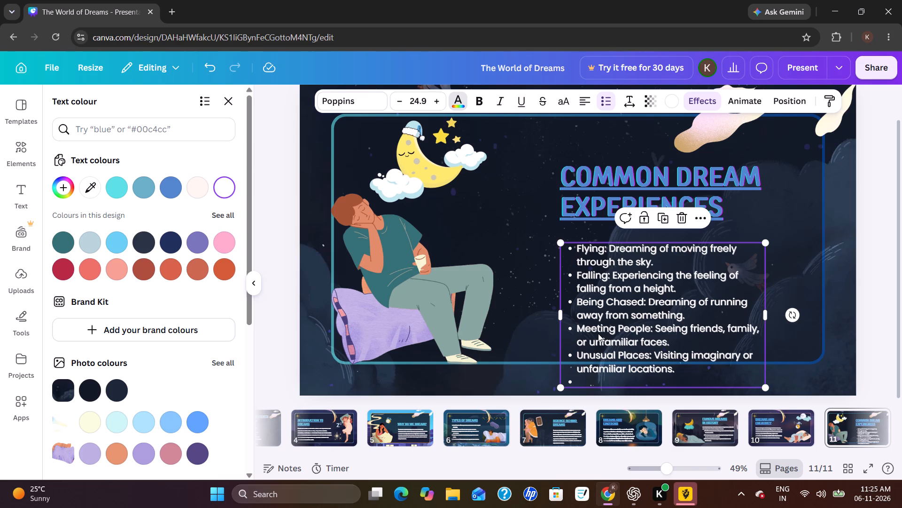
pyautogui.click(363, 93)
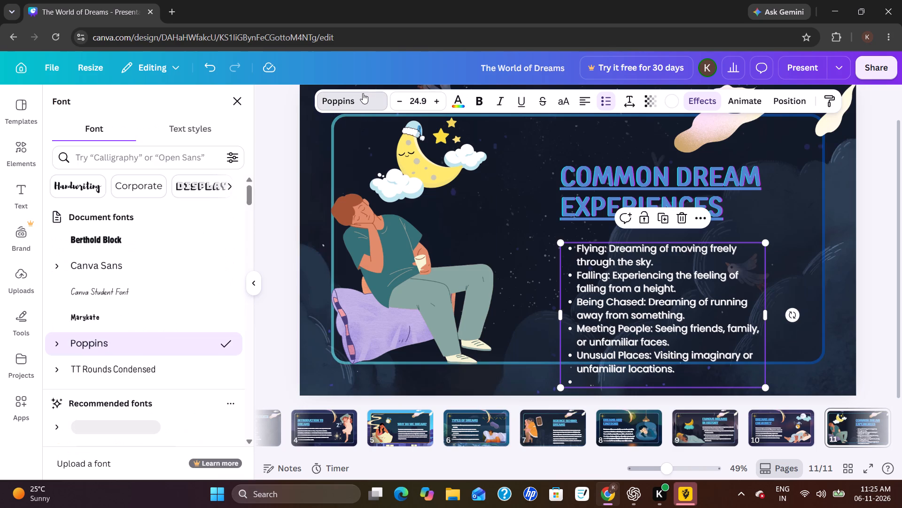
pyautogui.click(102, 317)
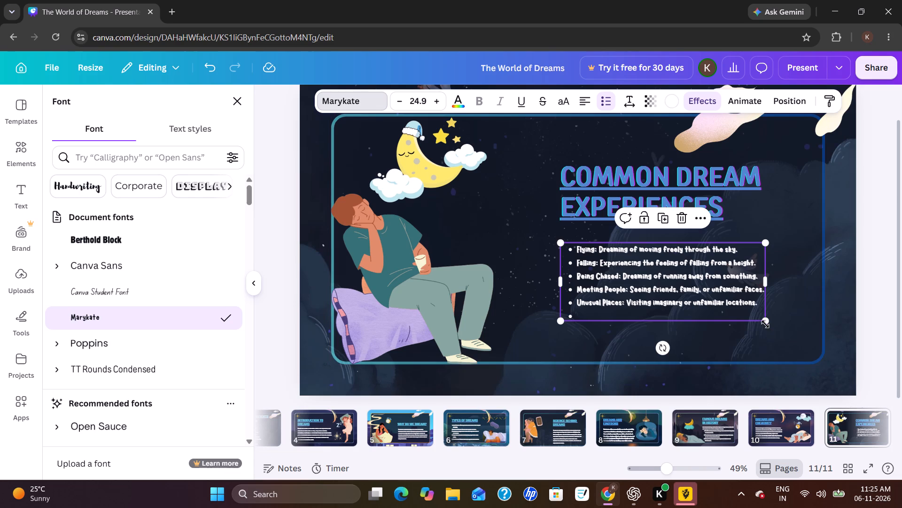
# Scale page 11's bullet list up to size 34.2 and shift it left and slightly down to fit inside the frame.
pyautogui.moveTo(764, 321); pyautogui.dragTo(819, 408)
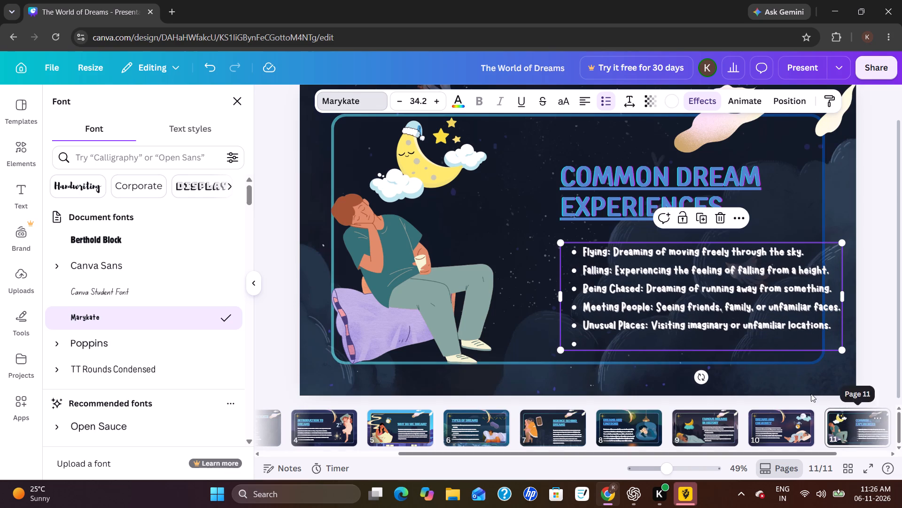
pyautogui.moveTo(769, 319); pyautogui.dragTo(733, 329)
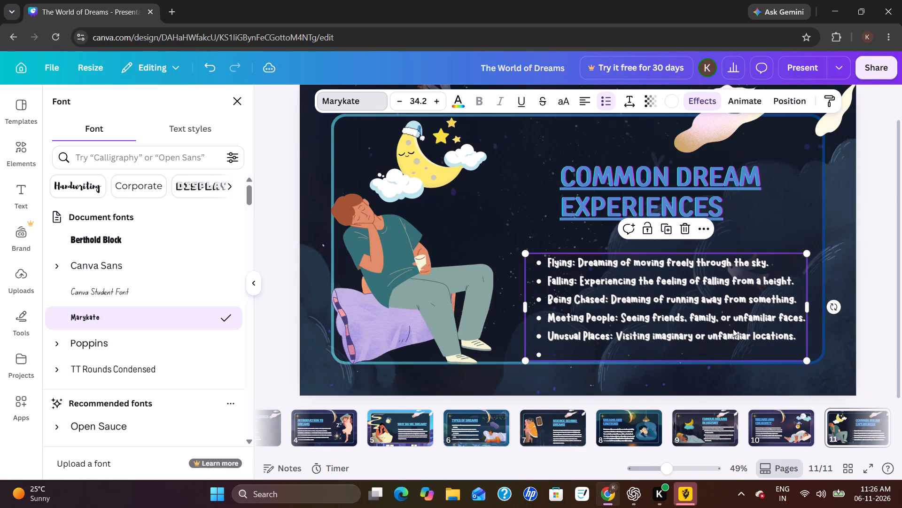
# Delete the empty last bullet from page 11's list.
pyautogui.click(663, 347)
pyautogui.press('BackSpace')
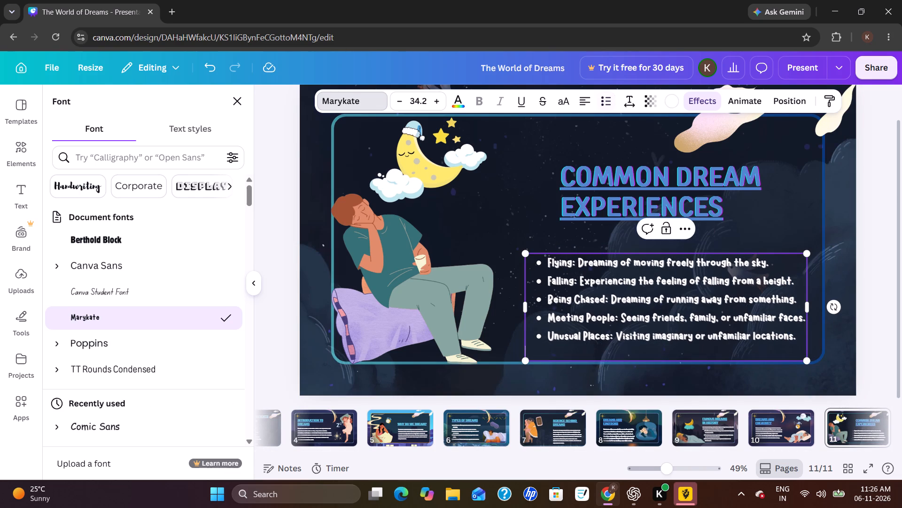
pyautogui.click(807, 307)
# Scale page 11's bullet list down to size 30.1, fit each bullet on one line, and move the list right, below the heading.
pyautogui.moveTo(810, 310); pyautogui.dragTo(793, 320)
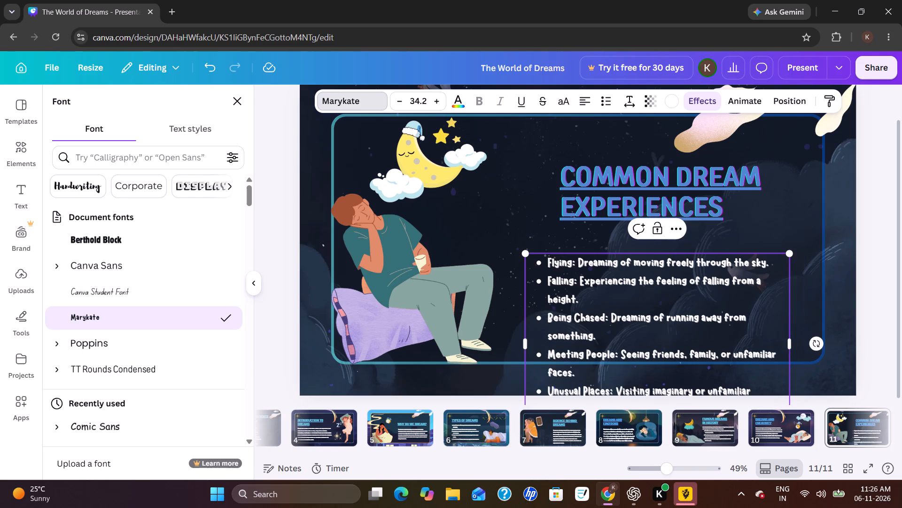
pyautogui.click(687, 321)
pyautogui.click(881, 259)
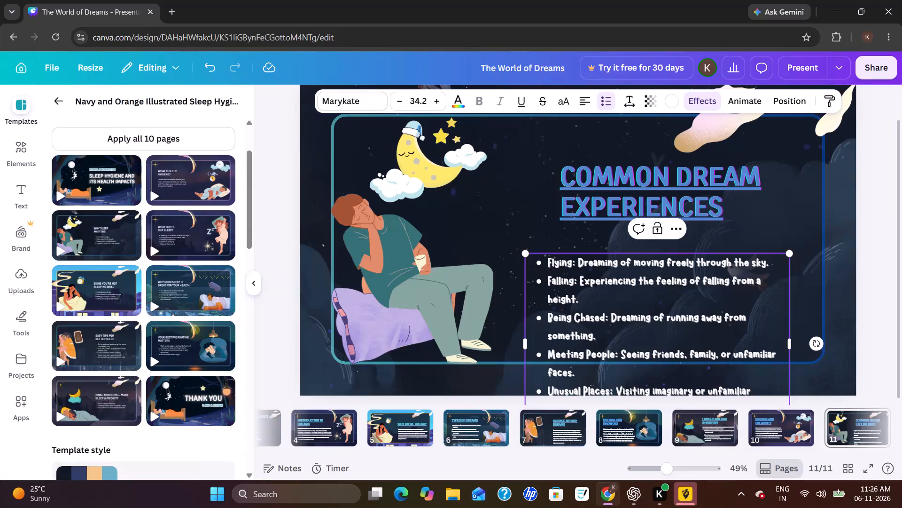
pyautogui.moveTo(690, 312); pyautogui.dragTo(707, 275)
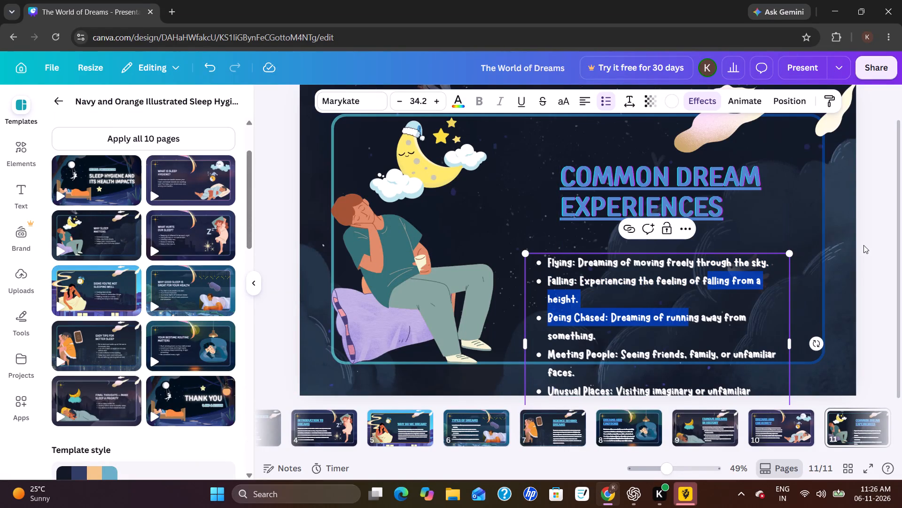
pyautogui.click(866, 245)
pyautogui.moveTo(661, 340); pyautogui.dragTo(683, 311)
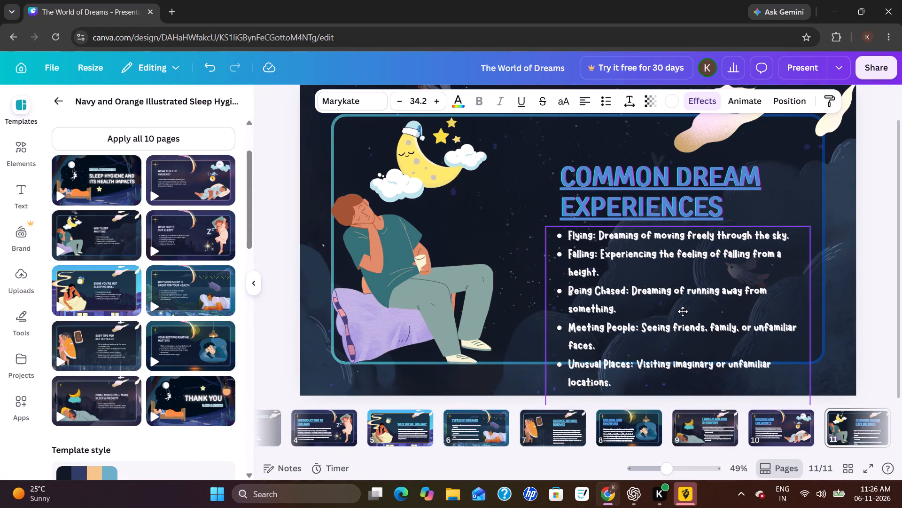
pyautogui.moveTo(683, 311); pyautogui.dragTo(679, 313)
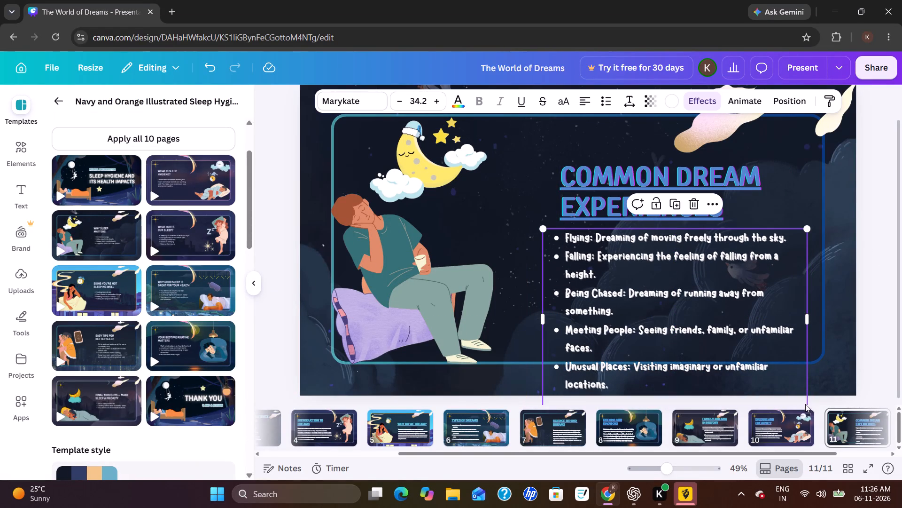
pyautogui.moveTo(543, 228); pyautogui.dragTo(571, 255)
pyautogui.moveTo(658, 340); pyautogui.dragTo(642, 306)
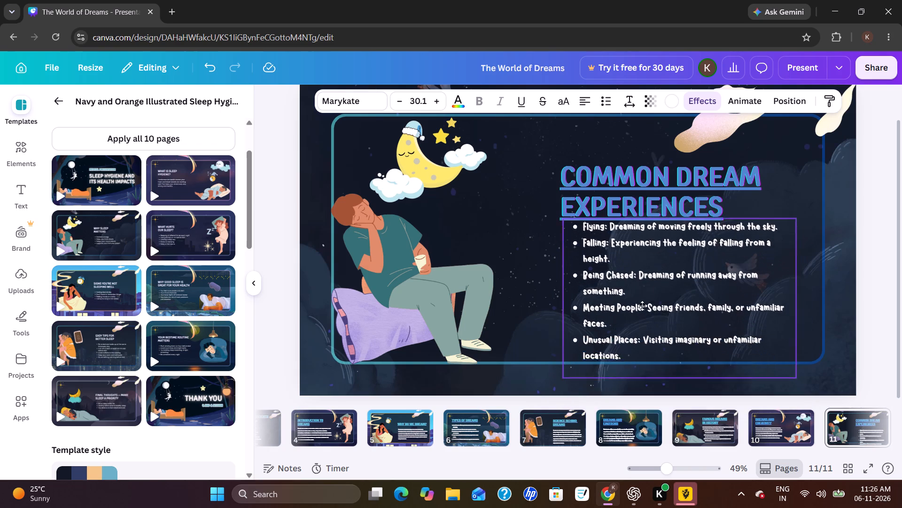
pyautogui.moveTo(642, 306); pyautogui.dragTo(637, 307)
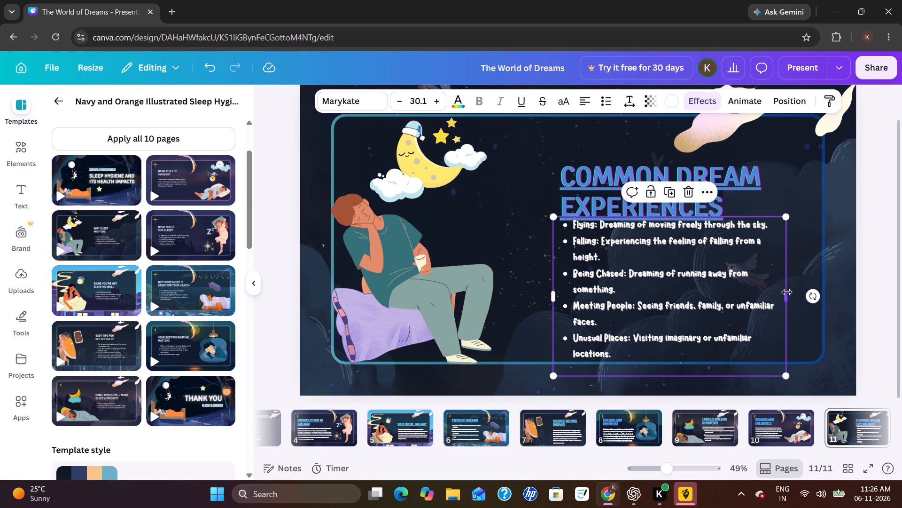
pyautogui.moveTo(787, 293); pyautogui.dragTo(801, 296)
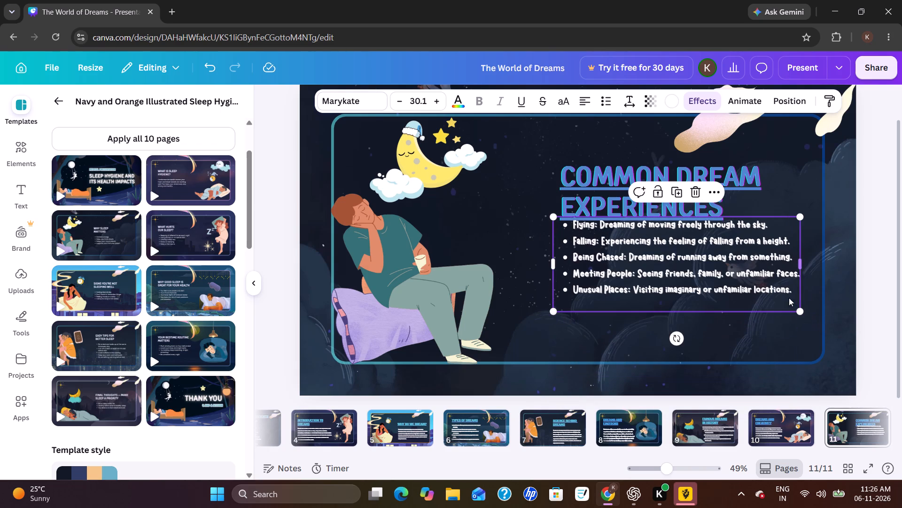
pyautogui.moveTo(800, 267); pyautogui.dragTo(800, 273)
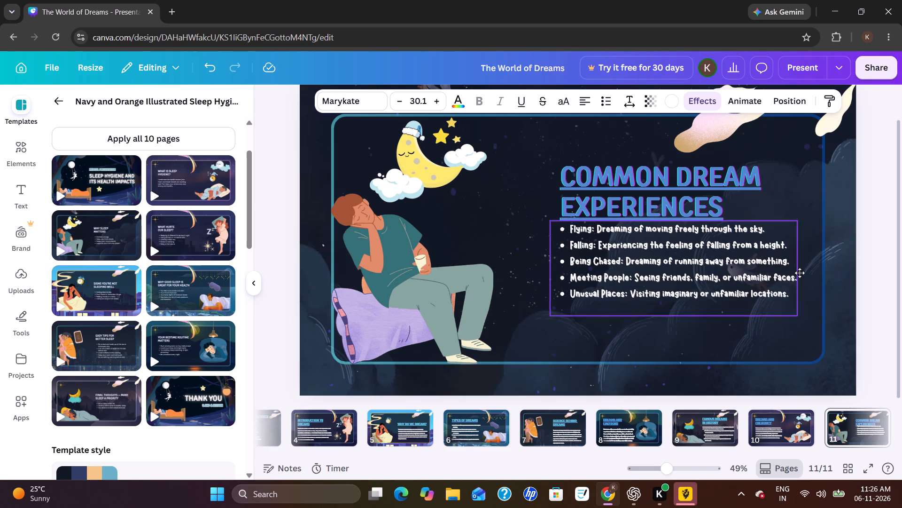
pyautogui.moveTo(800, 273); pyautogui.dragTo(803, 284)
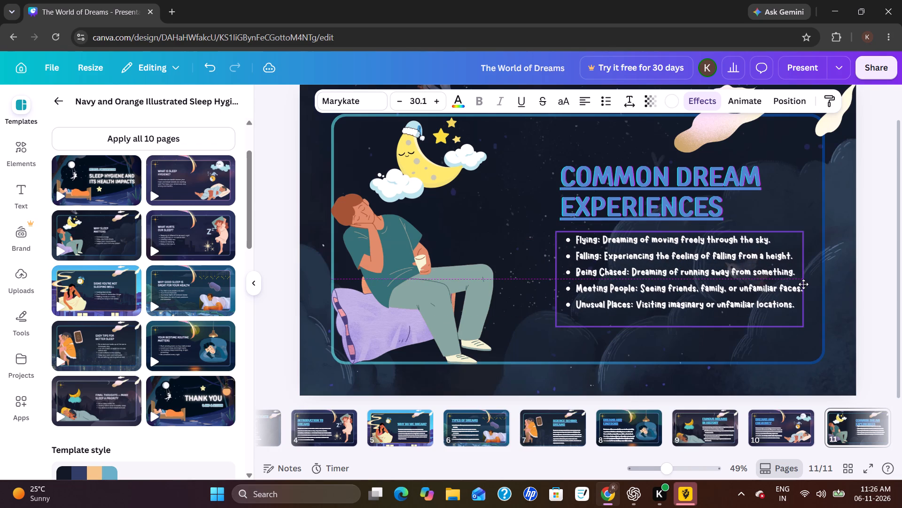
pyautogui.moveTo(803, 284); pyautogui.dragTo(793, 287)
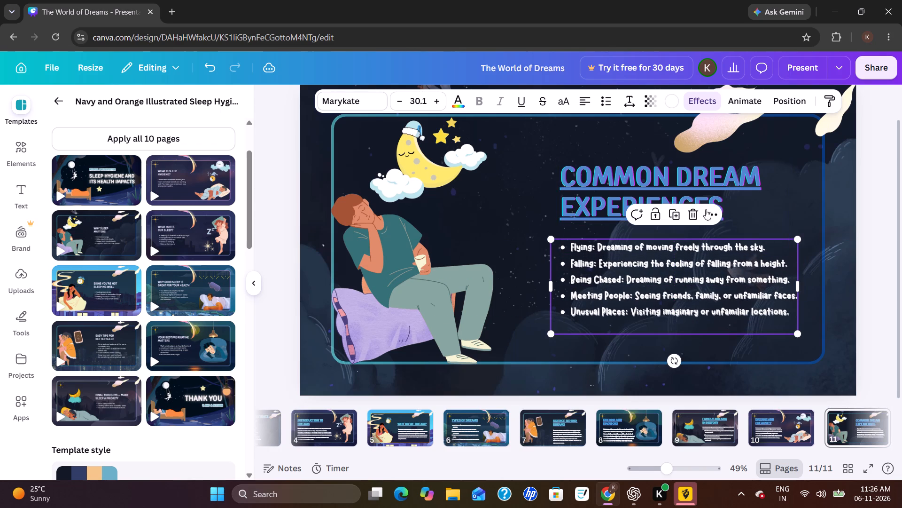
# Shift page 11's heading slightly left to line up with the left edge of the bullet list.
pyautogui.moveTo(746, 197); pyautogui.dragTo(739, 197)
pyautogui.click(764, 260)
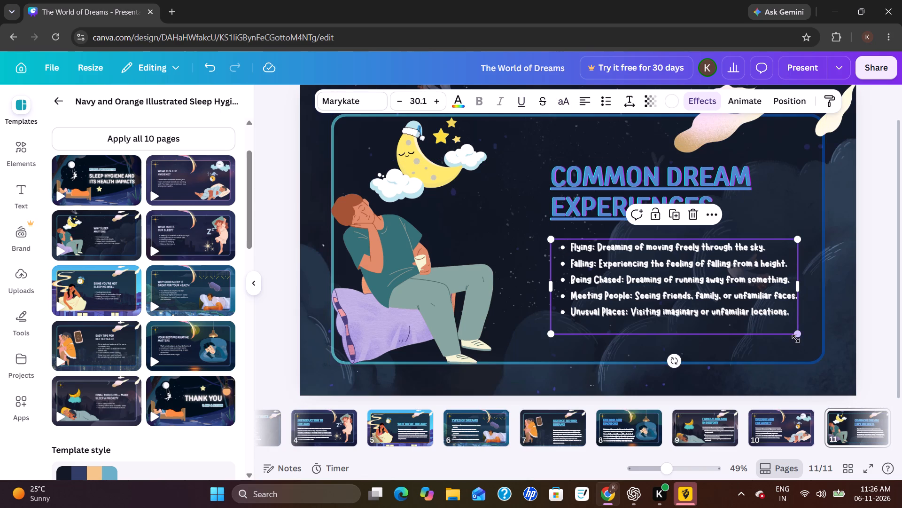
pyautogui.moveTo(796, 336); pyautogui.dragTo(809, 390)
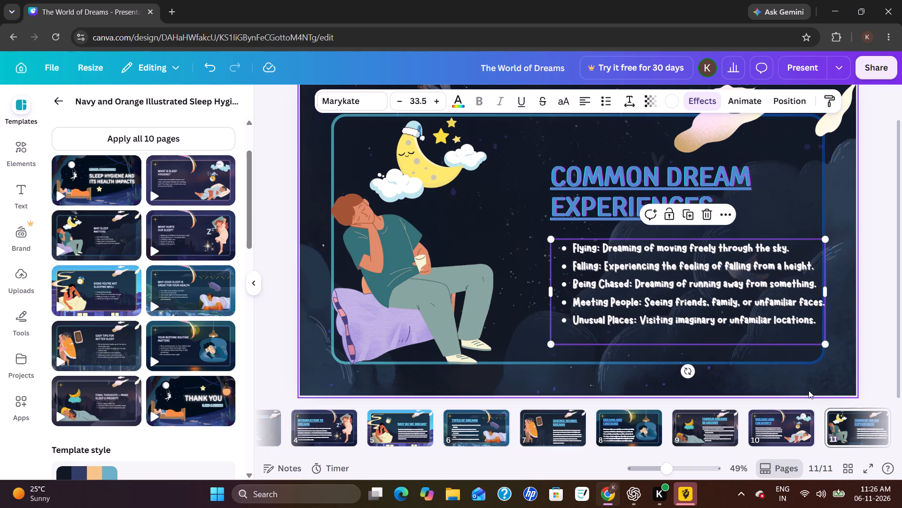
pyautogui.moveTo(714, 313); pyautogui.dragTo(711, 325)
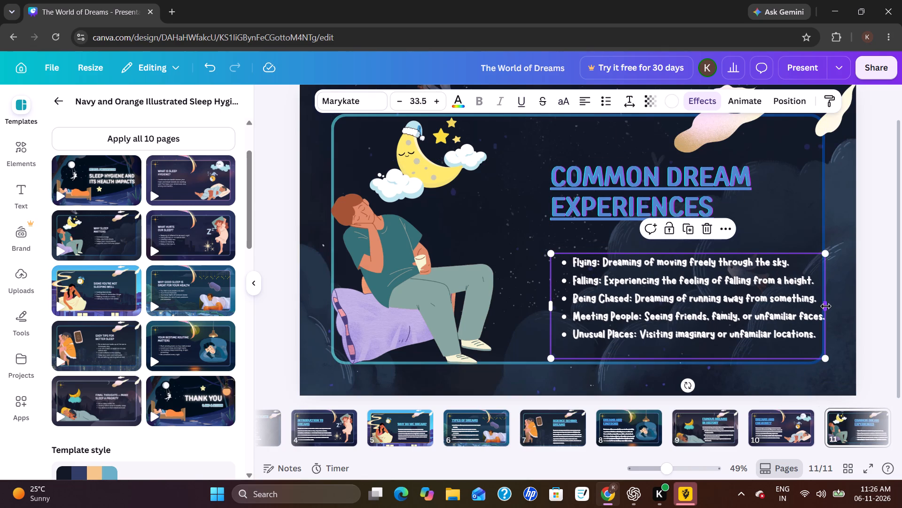
pyautogui.click(826, 306)
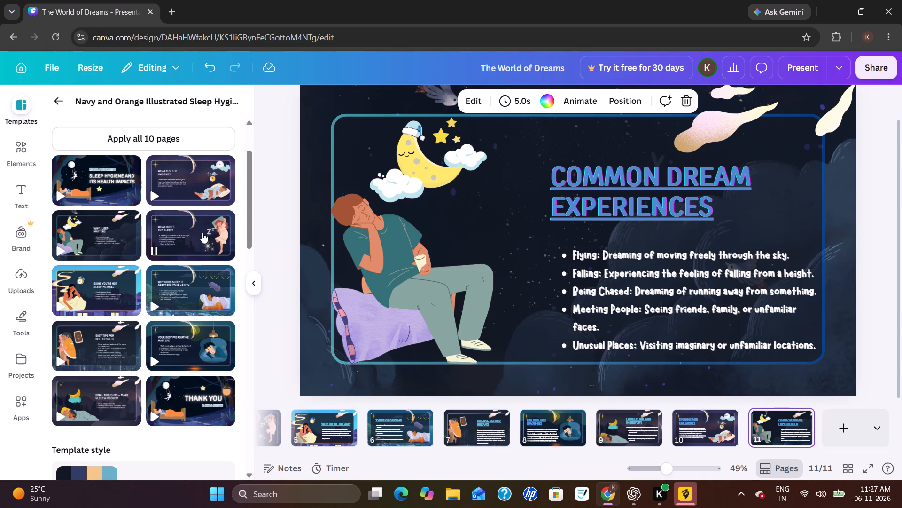
pyautogui.click(91, 231)
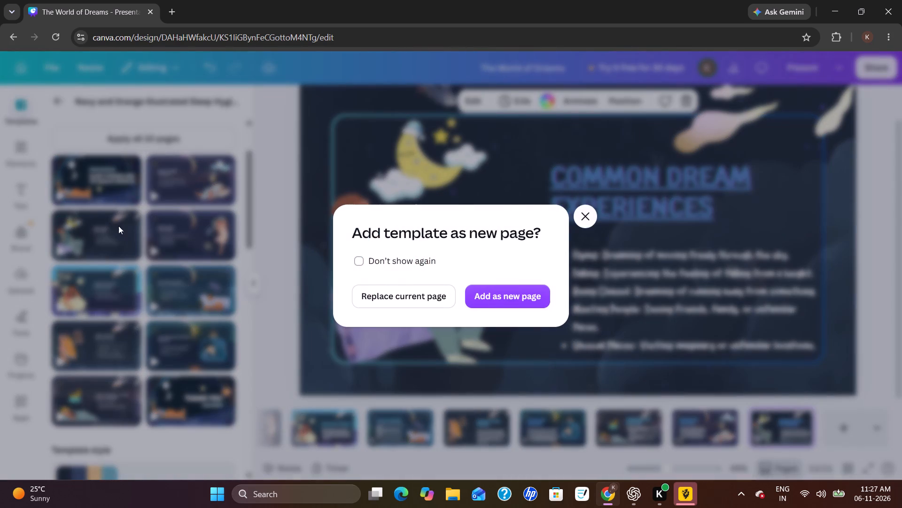
pyautogui.click(586, 214)
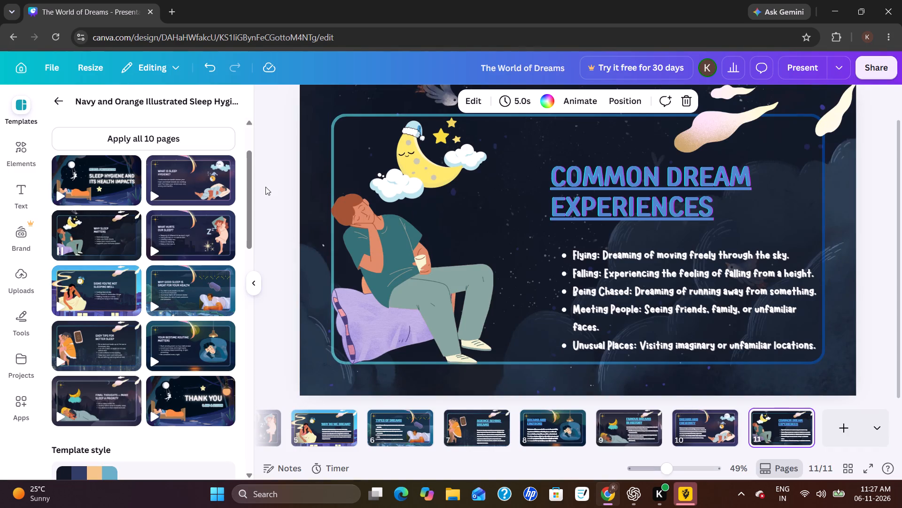
pyautogui.click(182, 236)
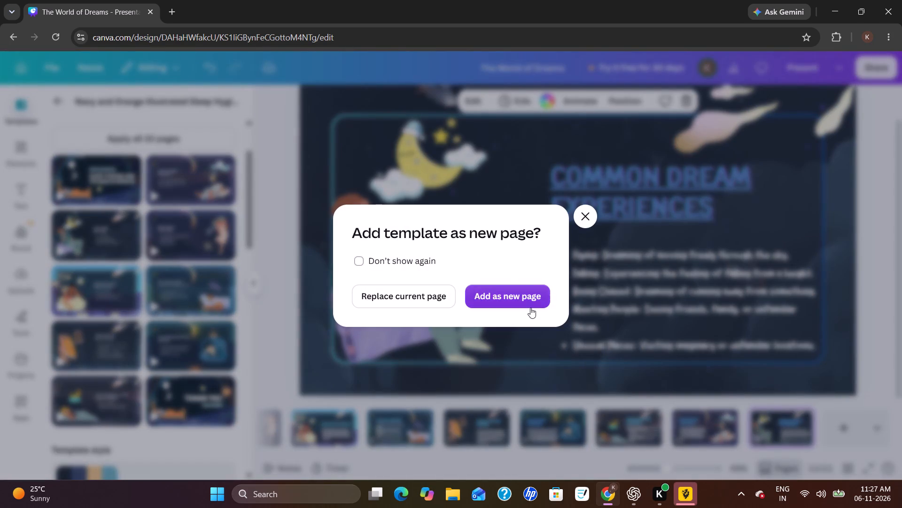
pyautogui.click(530, 308)
# Replace page 12's heading with the copied title "Myths and Facts About Dreams".
pyautogui.doubleClick(468, 183)
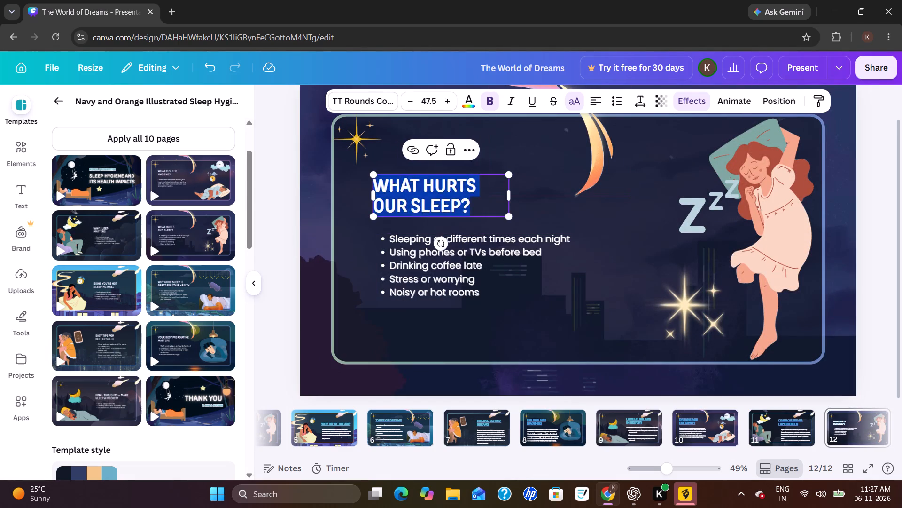
pyautogui.press('BackSpace')
pyautogui.hotkey('ctrl', 'v')
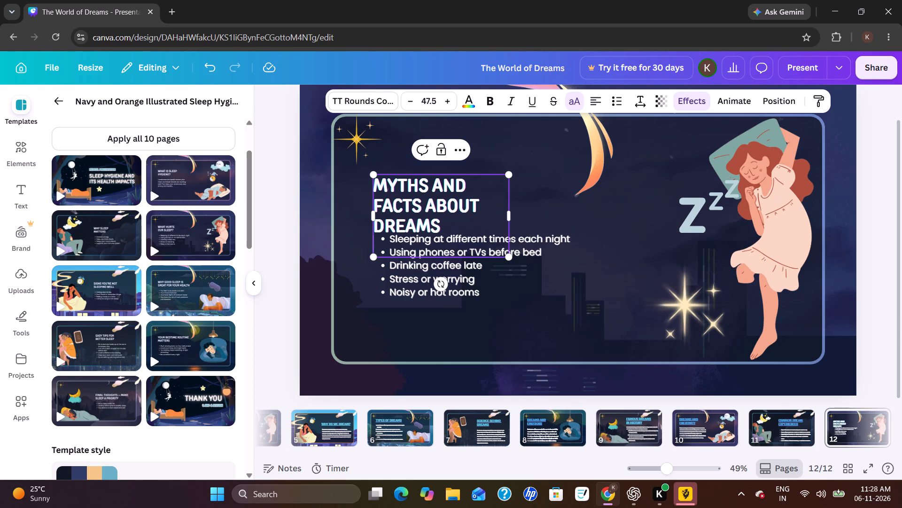
# Widen page 12's heading box so the title wraps onto two lines, with "Dreams" alone on the second.
pyautogui.moveTo(512, 221); pyautogui.dragTo(576, 205)
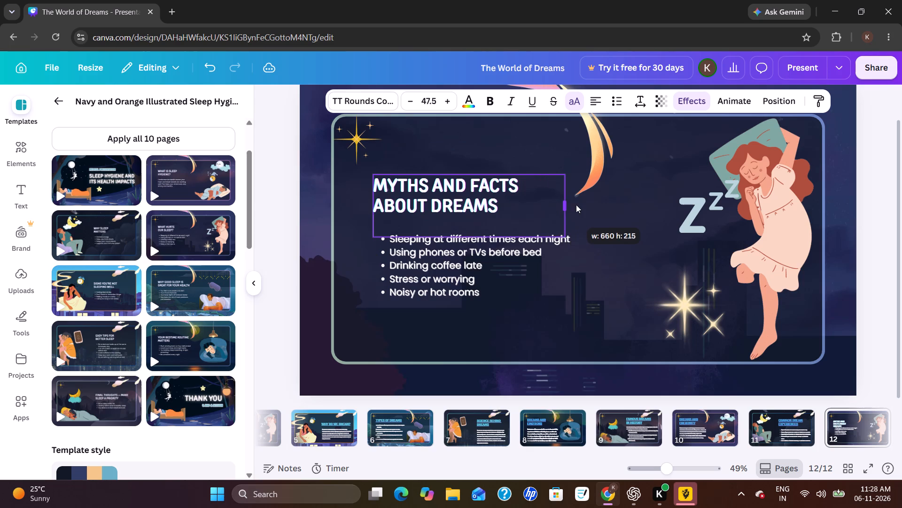
pyautogui.moveTo(576, 205); pyautogui.dragTo(589, 203)
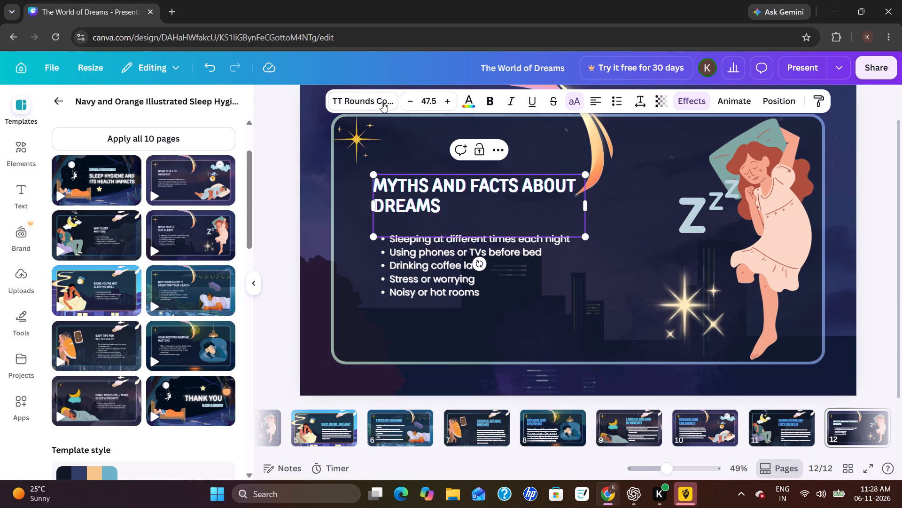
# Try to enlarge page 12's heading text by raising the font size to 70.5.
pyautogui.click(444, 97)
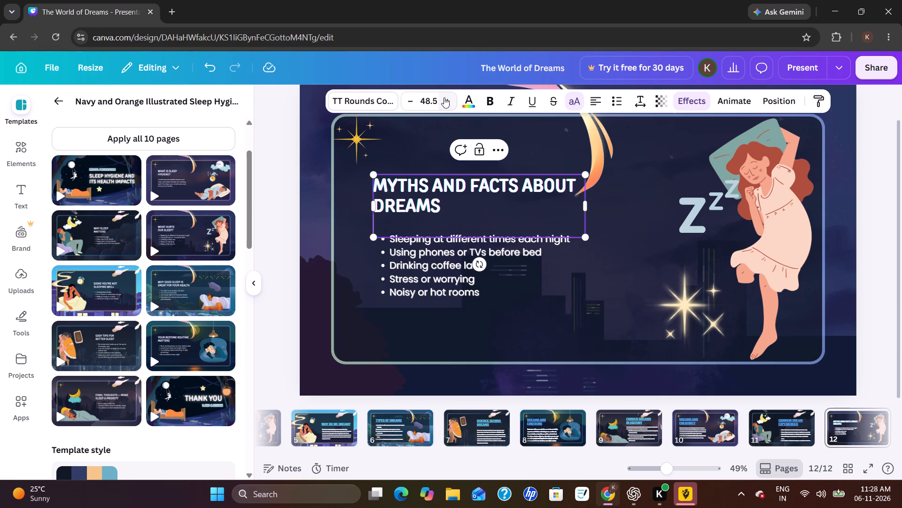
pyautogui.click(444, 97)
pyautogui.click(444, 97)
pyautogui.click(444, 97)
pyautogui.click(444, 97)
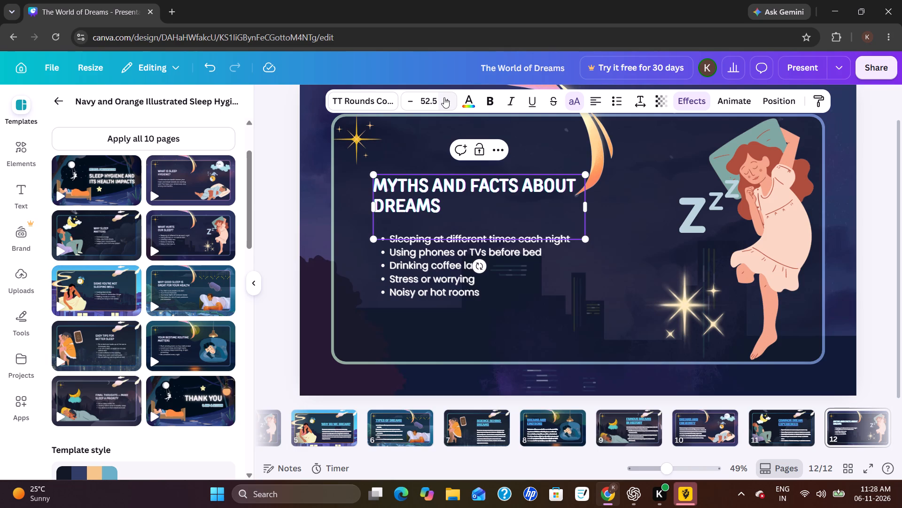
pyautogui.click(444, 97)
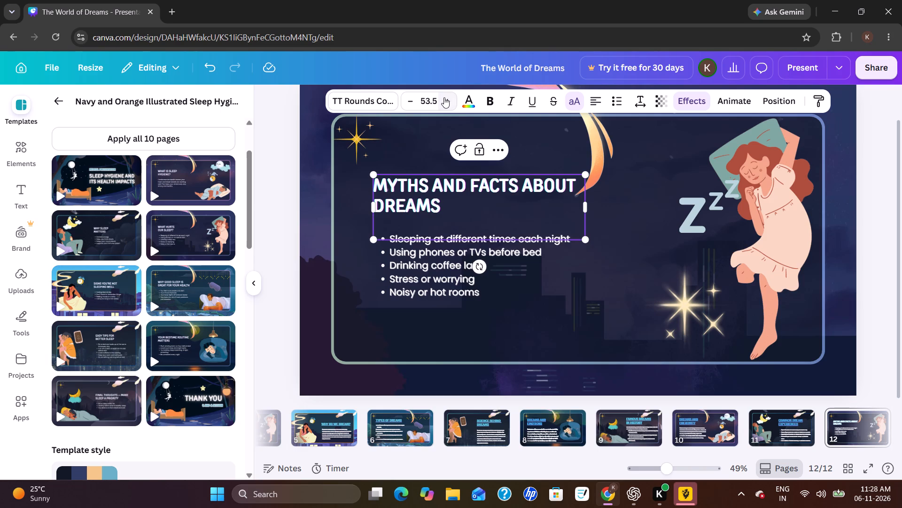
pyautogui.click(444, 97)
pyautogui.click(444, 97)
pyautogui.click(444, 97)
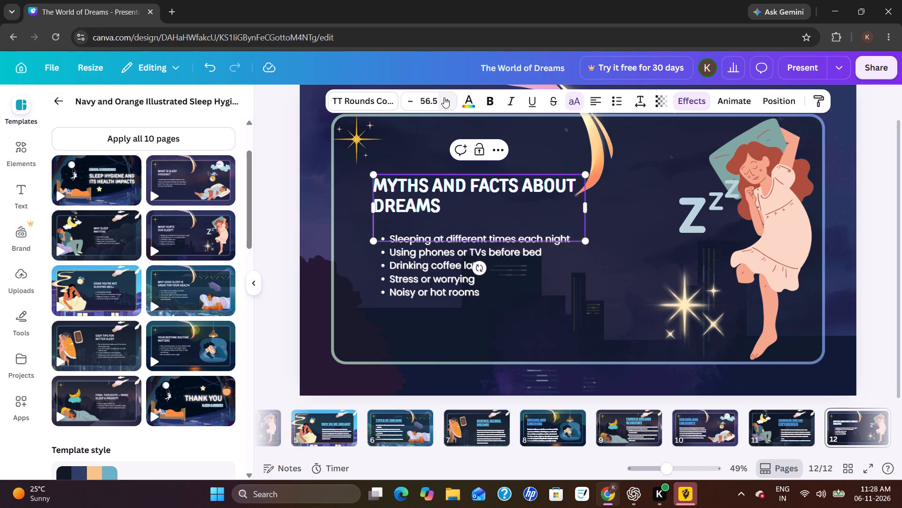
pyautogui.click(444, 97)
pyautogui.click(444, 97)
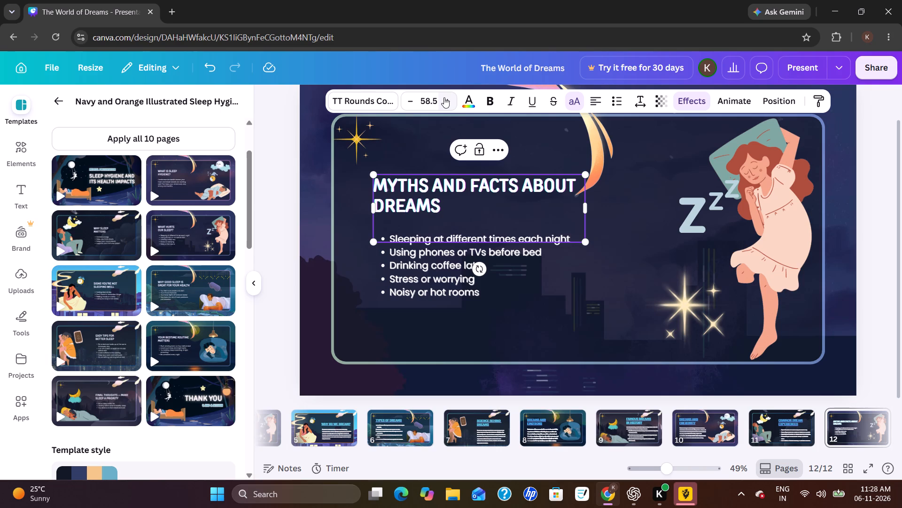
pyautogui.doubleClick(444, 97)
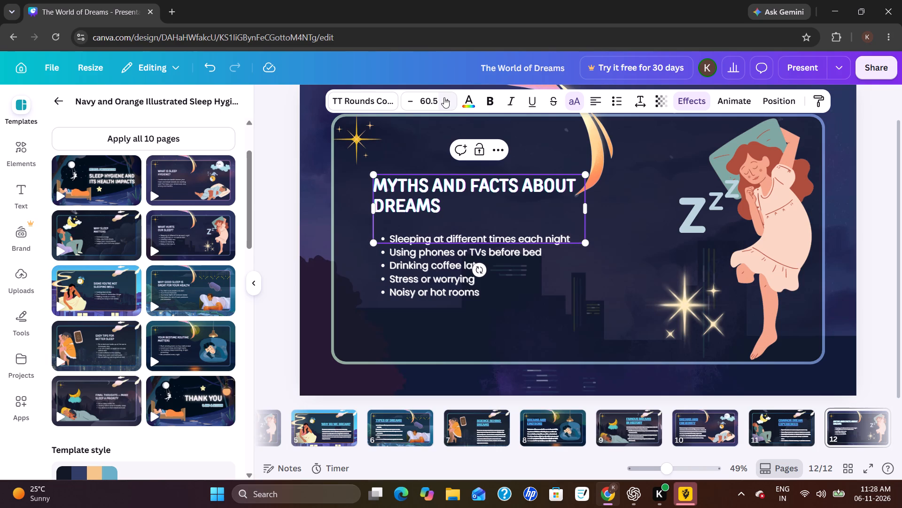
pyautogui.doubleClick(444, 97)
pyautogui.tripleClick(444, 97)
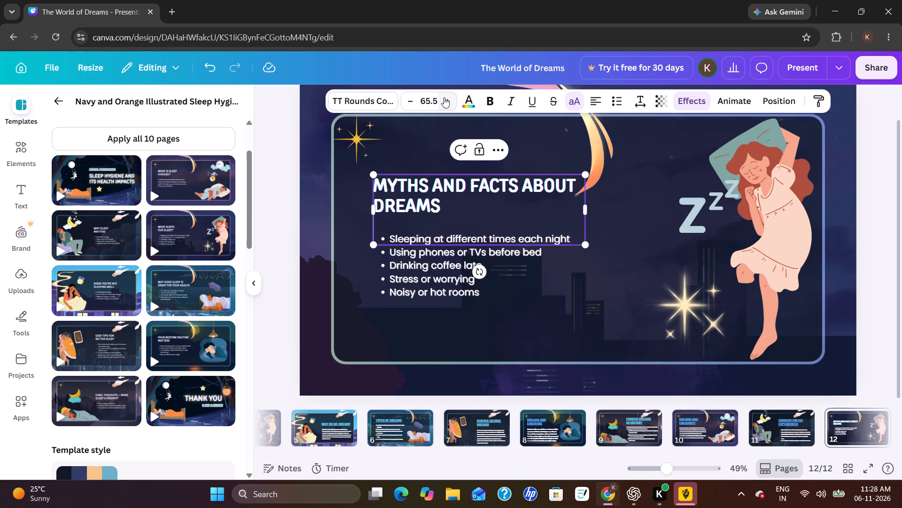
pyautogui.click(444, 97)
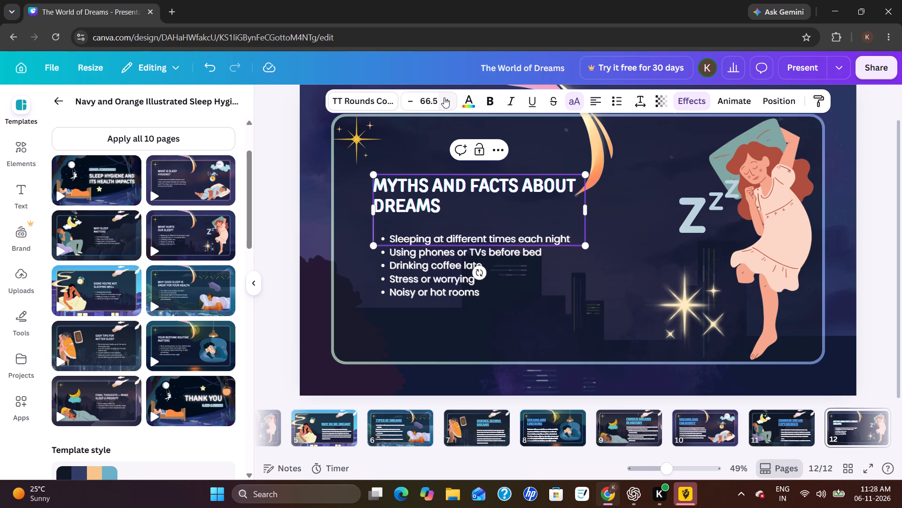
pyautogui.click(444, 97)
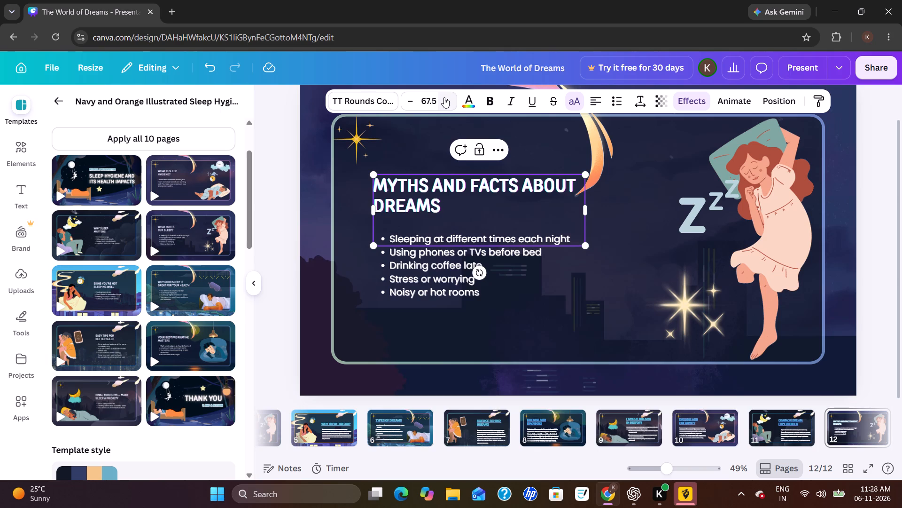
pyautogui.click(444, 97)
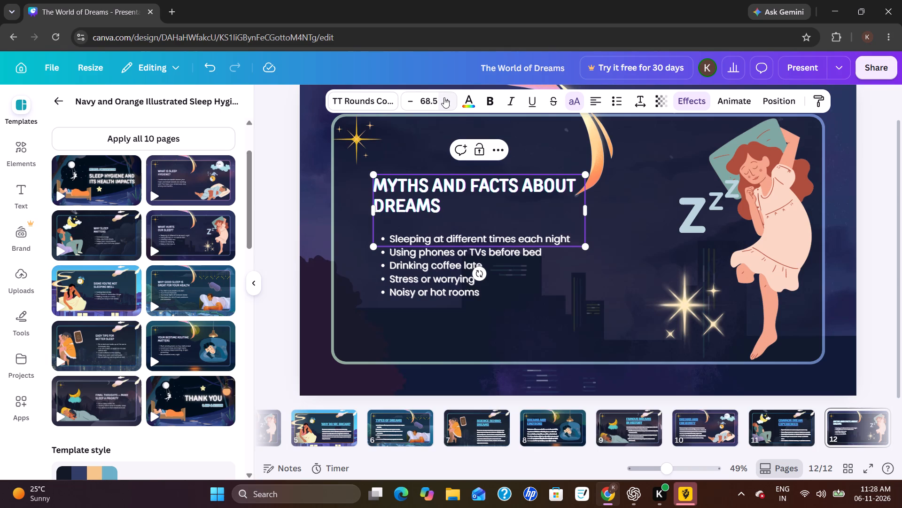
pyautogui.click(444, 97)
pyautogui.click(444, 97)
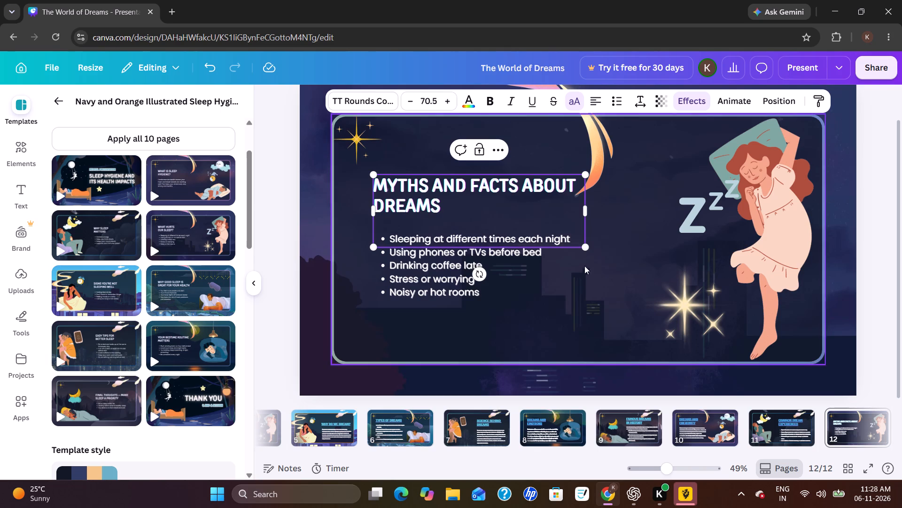
# Reselect page 12's heading as a whole text box and enlarge its title text to font size 61.5.
pyautogui.click(626, 244)
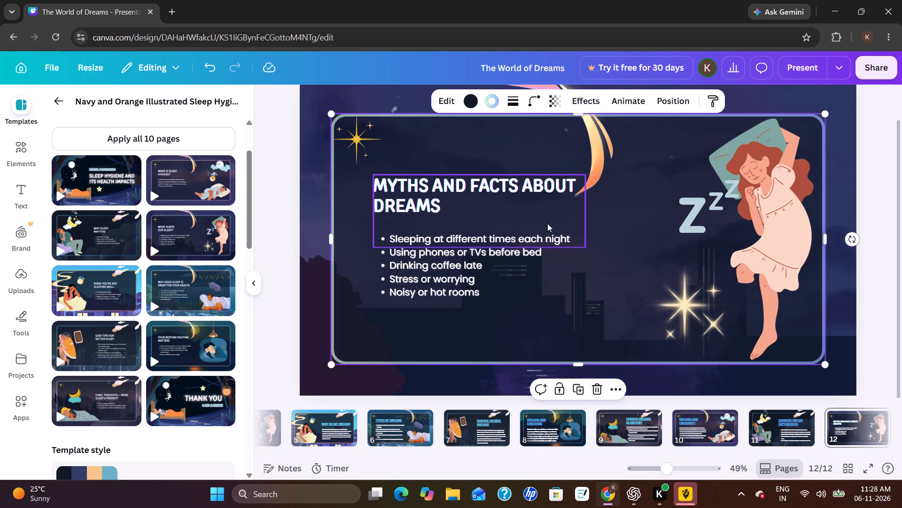
pyautogui.click(534, 207)
pyautogui.click(446, 102)
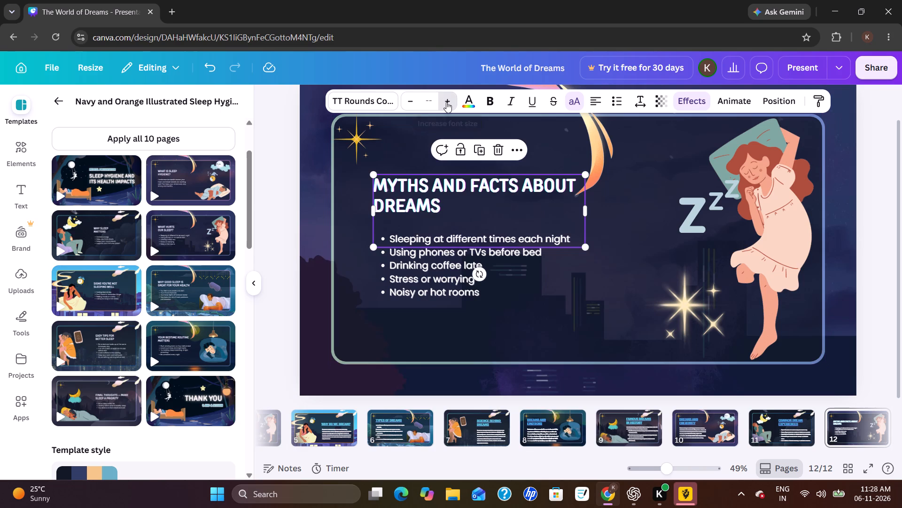
pyautogui.tripleClick(446, 102)
pyautogui.click(446, 102)
pyautogui.click(446, 102)
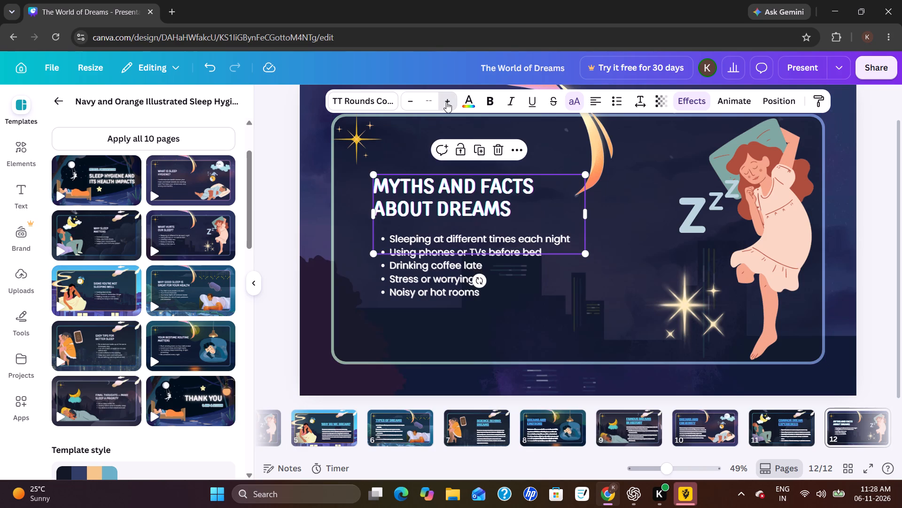
pyautogui.doubleClick(446, 102)
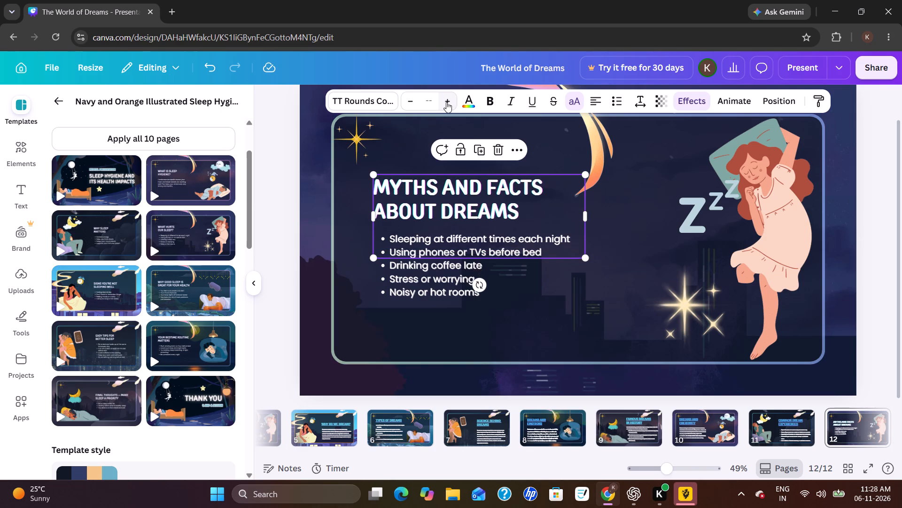
pyautogui.click(446, 102)
pyautogui.doubleClick(446, 102)
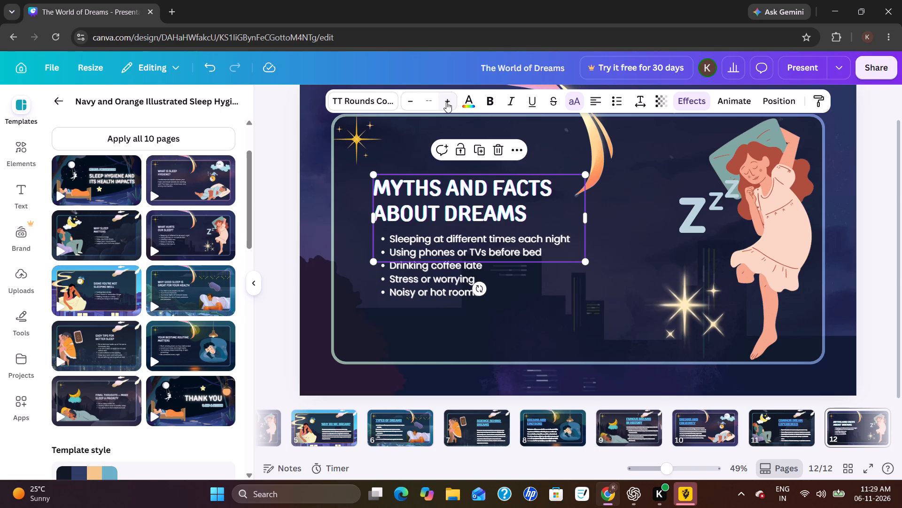
pyautogui.click(446, 102)
pyautogui.click(446, 102)
pyautogui.click(446, 102)
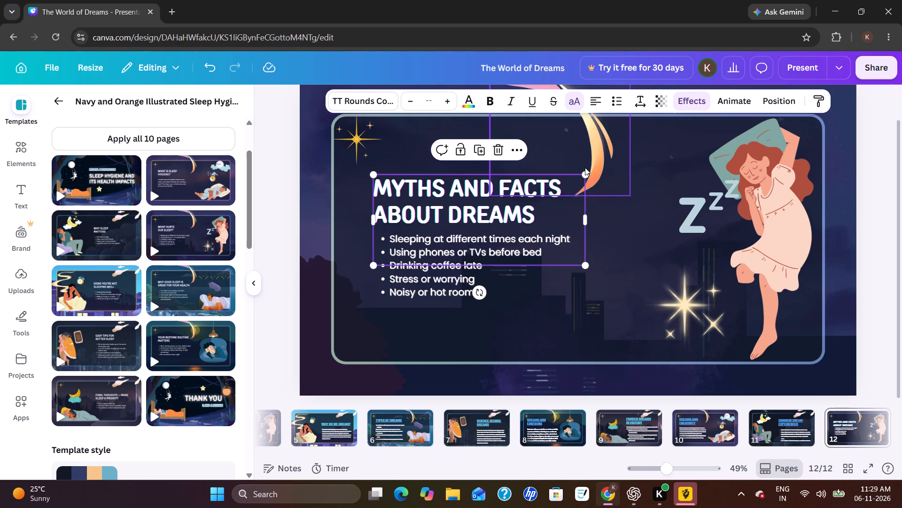
# Move page 12's golden ribbon graphic closer to the sleeping woman and decline the iPhone photo import.
pyautogui.moveTo(585, 167); pyautogui.dragTo(662, 182)
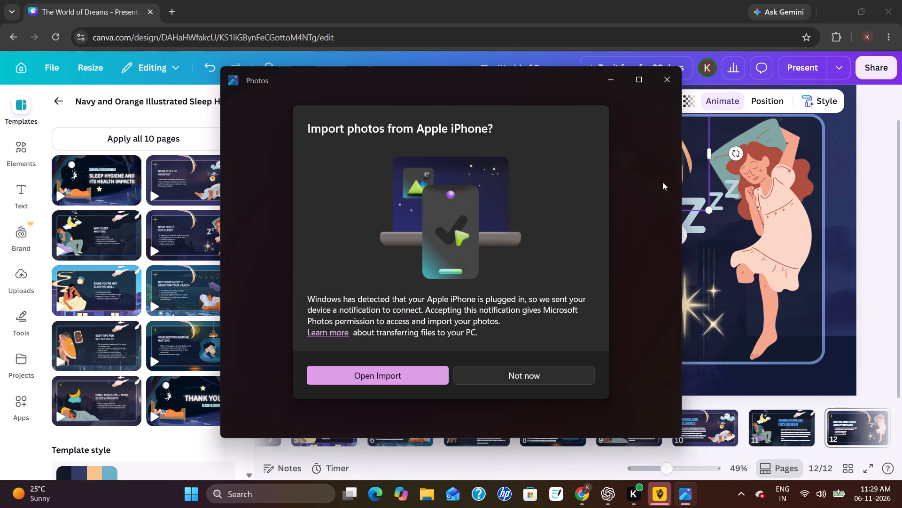
pyautogui.click(526, 376)
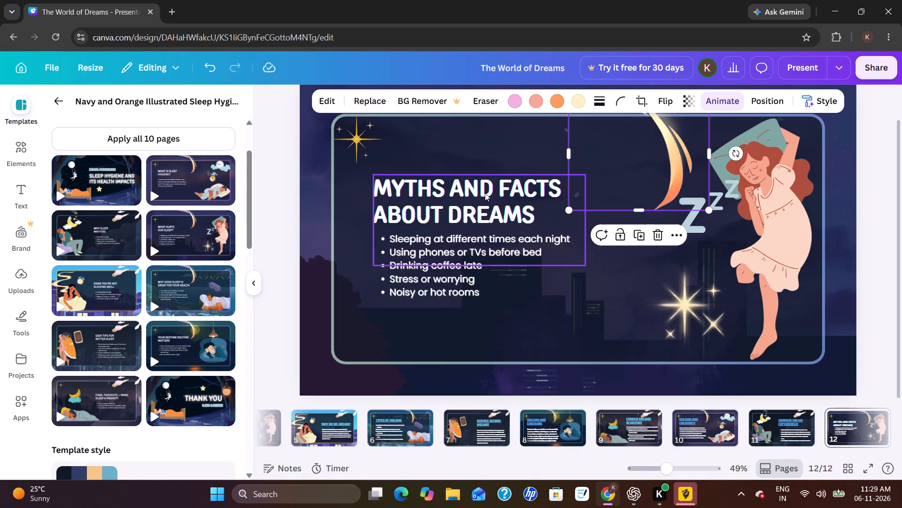
# Widen page 12's heading box so "Myths and Facts About" fits on one line, and underline the heading.
pyautogui.click(485, 190)
pyautogui.moveTo(589, 220); pyautogui.dragTo(642, 186)
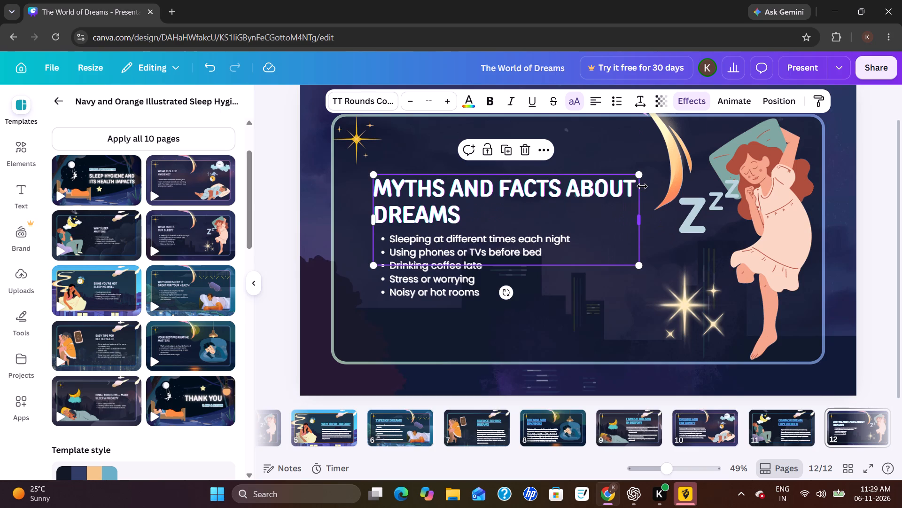
pyautogui.click(537, 102)
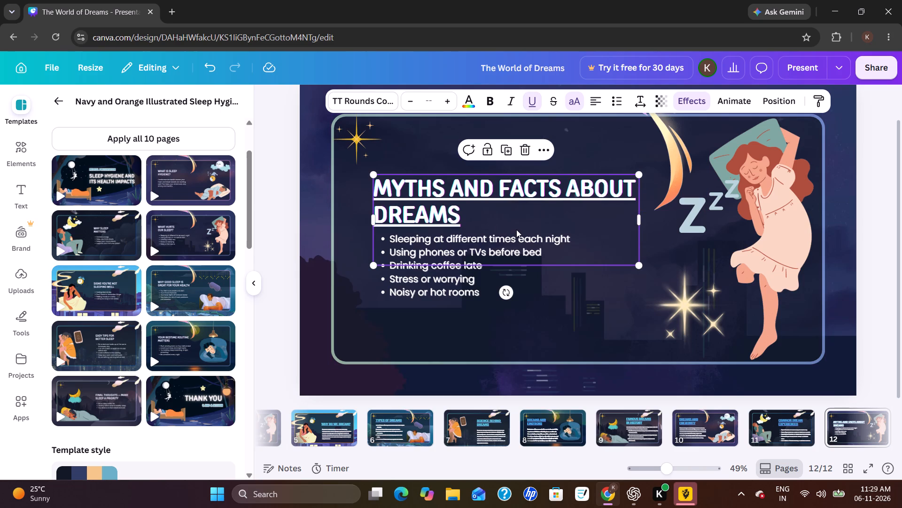
# Move page 12's heading slightly up and delete the empty line at the end of its text.
pyautogui.moveTo(516, 230); pyautogui.dragTo(516, 215)
pyautogui.click(447, 236)
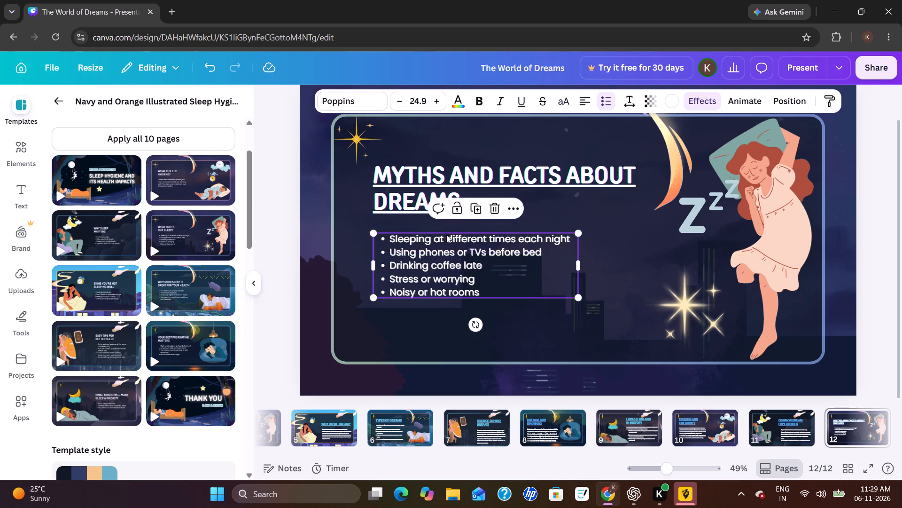
pyautogui.doubleClick(431, 224)
pyautogui.press('BackSpace')
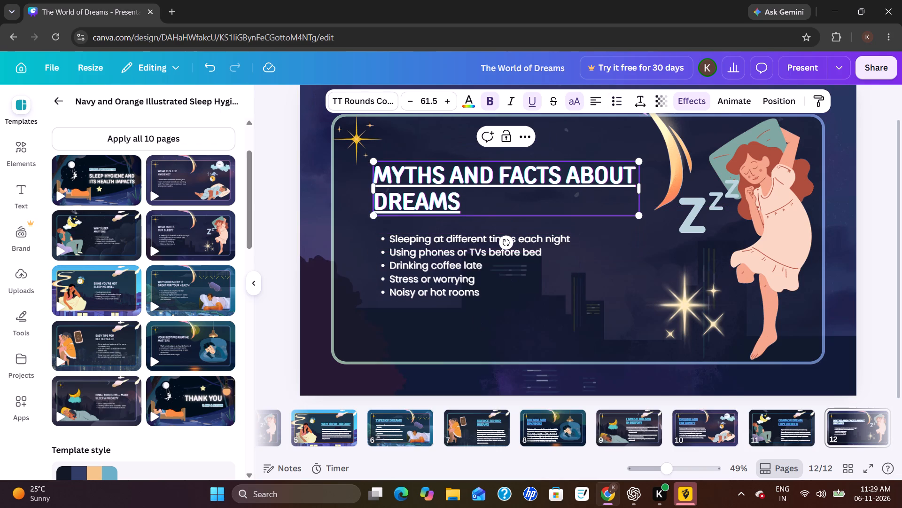
# Set page 12's heading font size to 70.5 and widen its box to about 1,014.
pyautogui.tripleClick(448, 104)
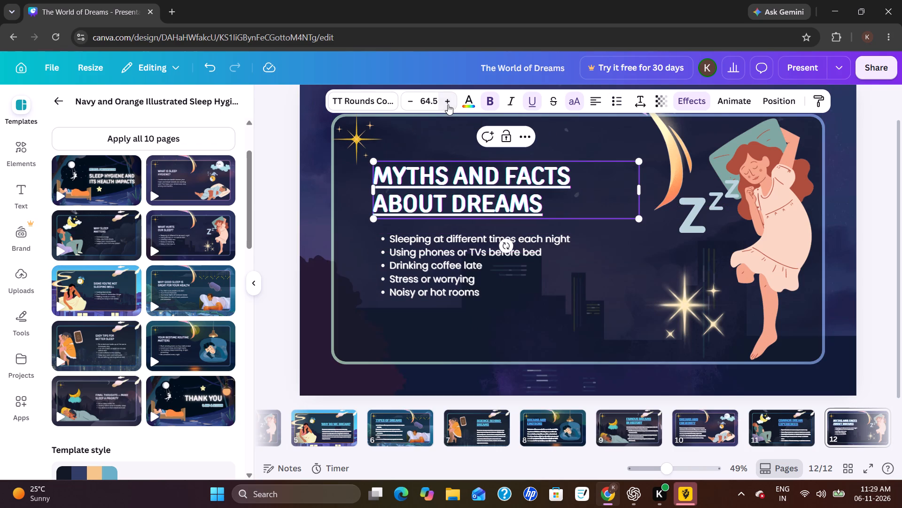
pyautogui.tripleClick(448, 104)
pyautogui.click(448, 104)
pyautogui.click(448, 104)
pyautogui.click(448, 104)
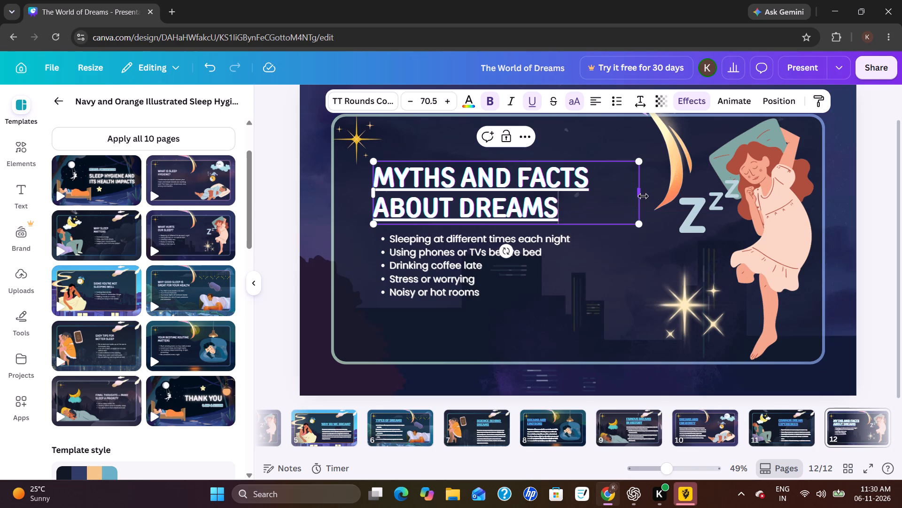
pyautogui.moveTo(643, 196); pyautogui.dragTo(676, 199)
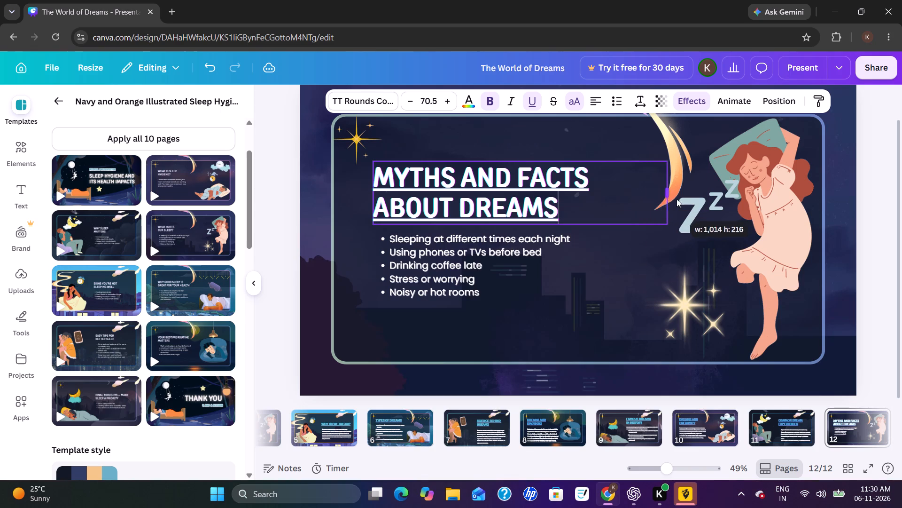
pyautogui.moveTo(676, 199); pyautogui.dragTo(672, 203)
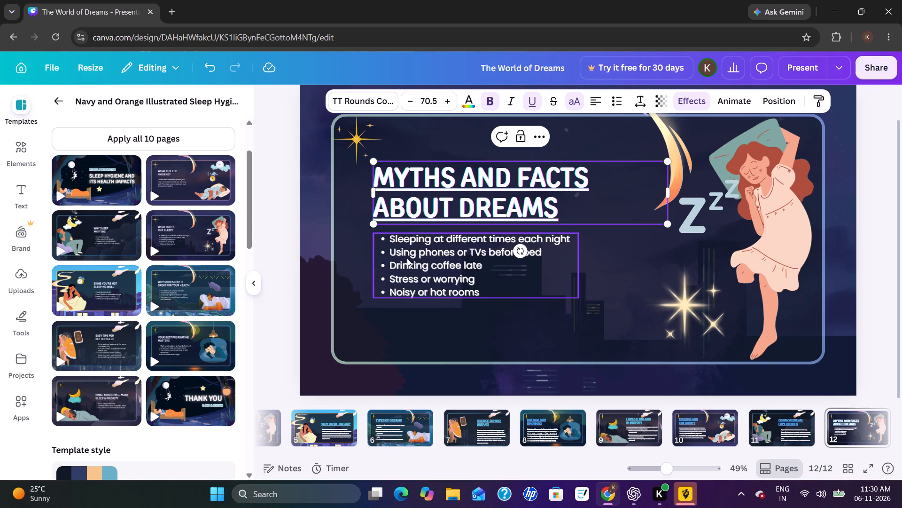
# Space out page 12's text by moving the bullet list lower and the heading higher.
pyautogui.moveTo(407, 258); pyautogui.dragTo(412, 287)
pyautogui.click(432, 192)
pyautogui.moveTo(432, 192); pyautogui.dragTo(433, 185)
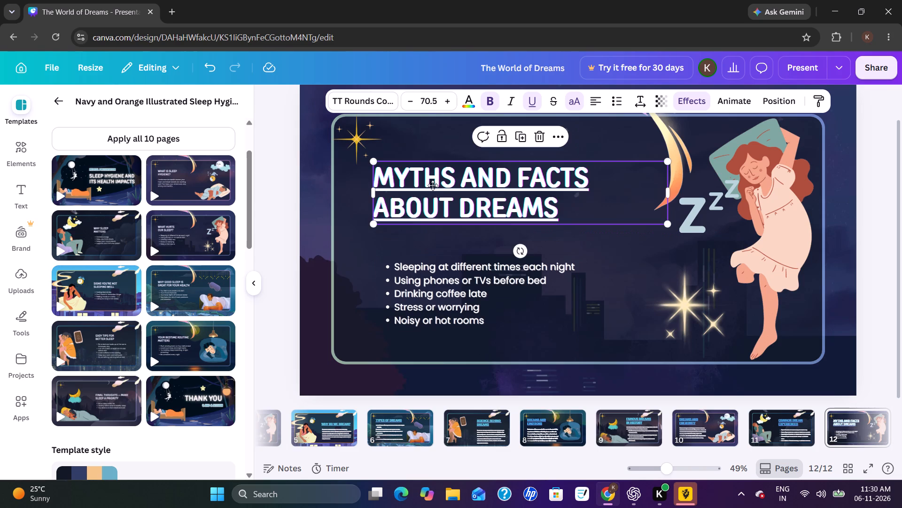
pyautogui.moveTo(433, 185); pyautogui.dragTo(432, 180)
# Change page 12's heading colour to the medium blue from the text colours.
pyautogui.click(465, 102)
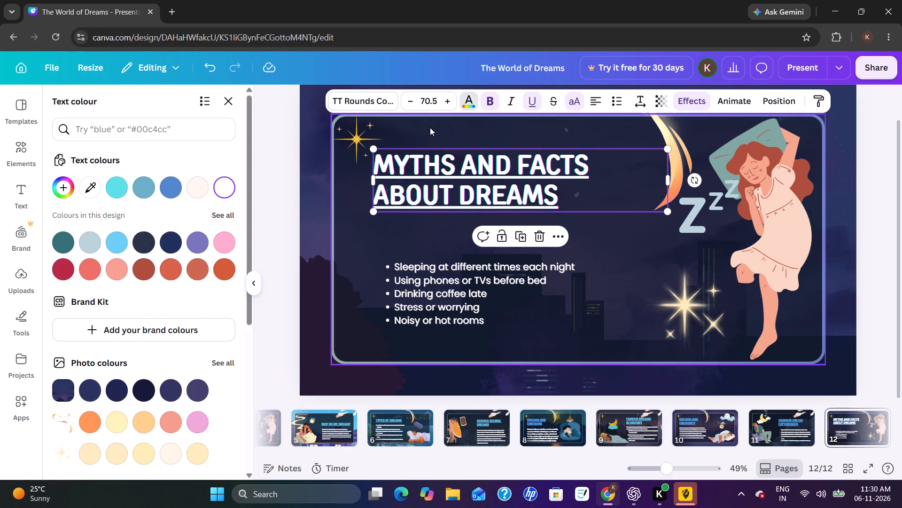
pyautogui.click(179, 190)
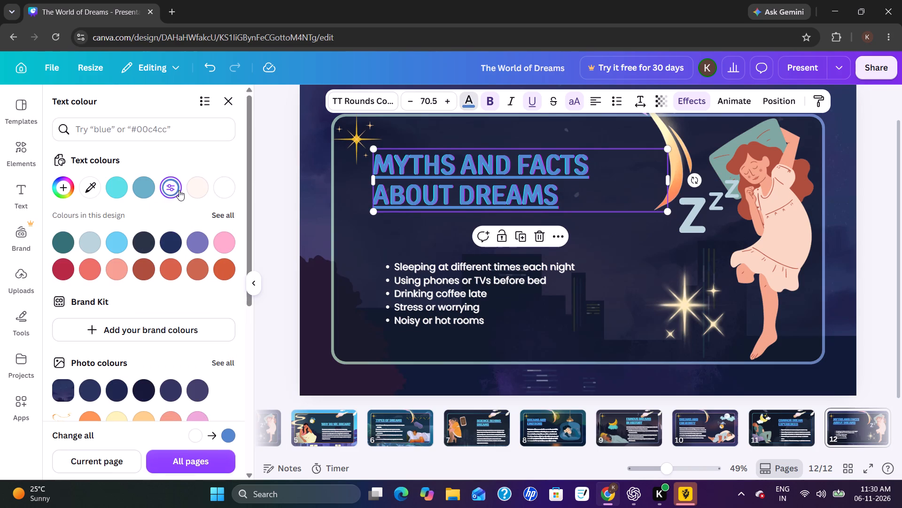
pyautogui.click(284, 236)
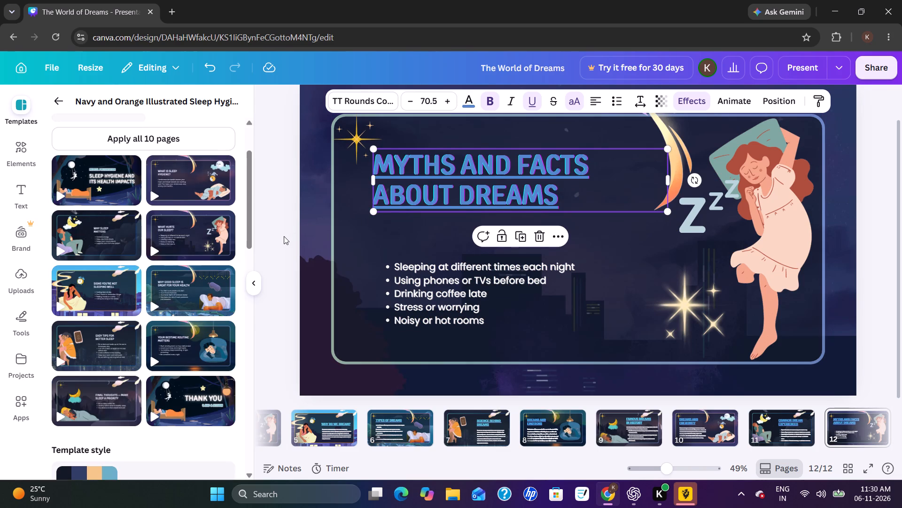
pyautogui.click(284, 236)
pyautogui.doubleClick(488, 315)
pyautogui.press('BackSpace')
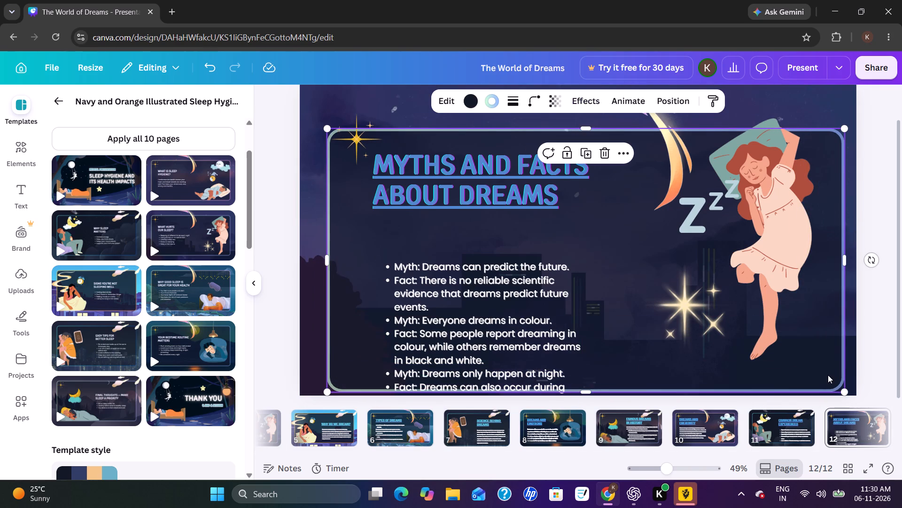
pyautogui.moveTo(828, 375); pyautogui.dragTo(813, 366)
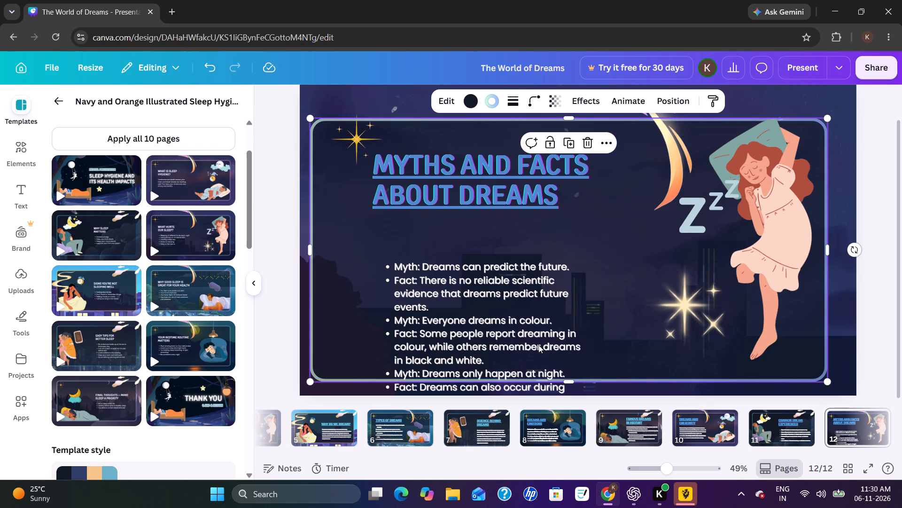
pyautogui.moveTo(538, 345); pyautogui.dragTo(543, 347)
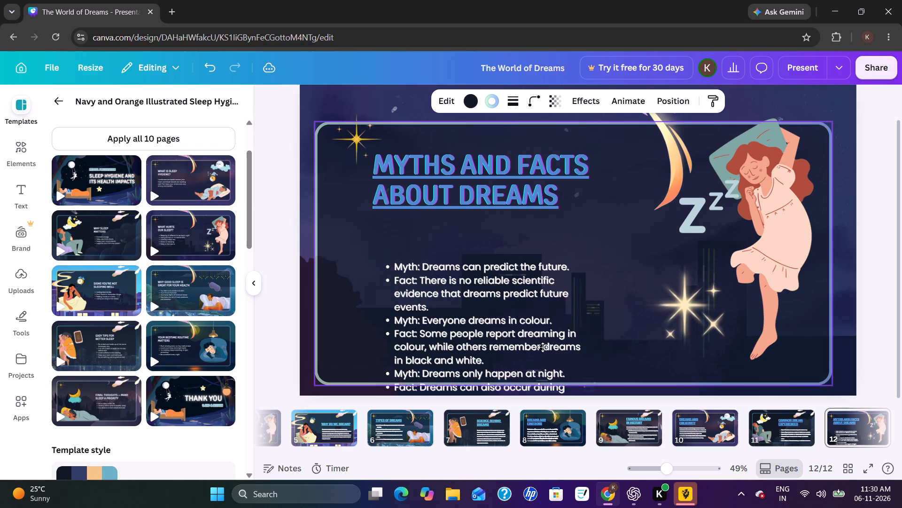
pyautogui.moveTo(543, 347); pyautogui.dragTo(542, 354)
pyautogui.moveTo(495, 331); pyautogui.dragTo(497, 324)
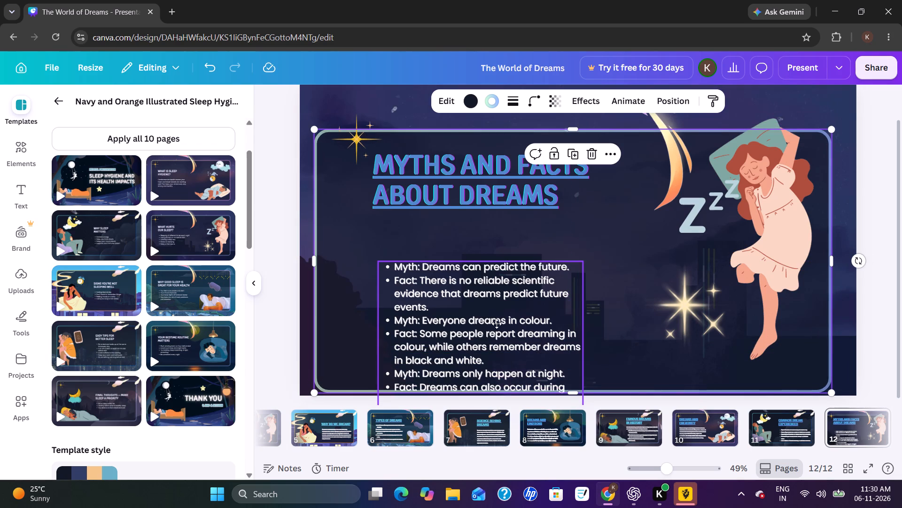
pyautogui.moveTo(497, 324); pyautogui.dragTo(499, 326)
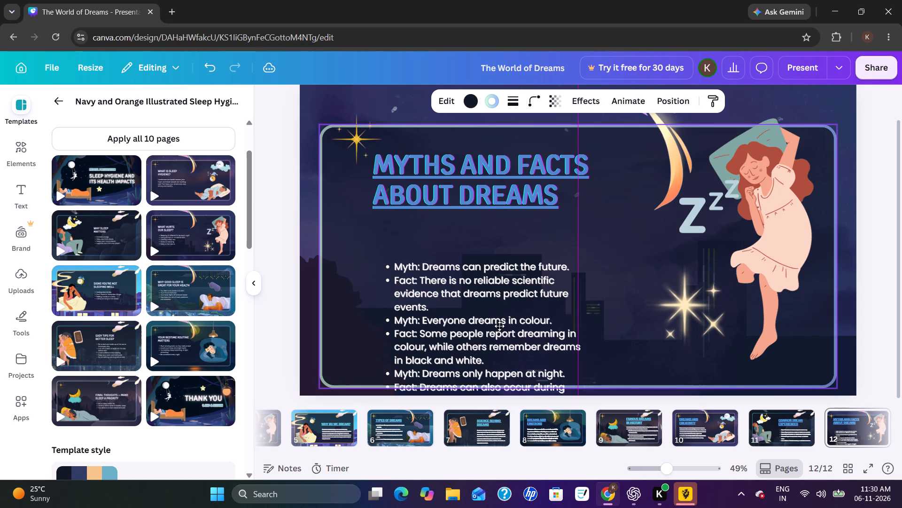
pyautogui.moveTo(499, 326); pyautogui.dragTo(501, 325)
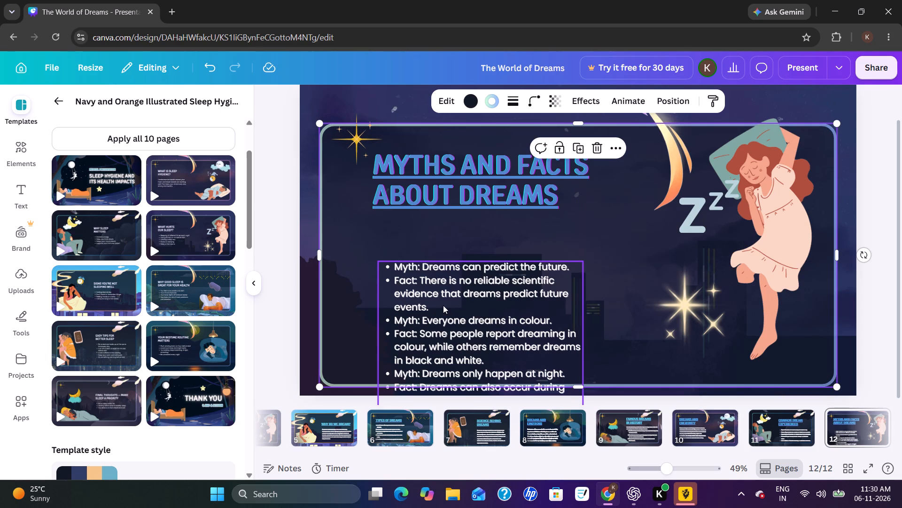
# Move page 12's myths and facts list up inside the frame, just beneath the heading.
pyautogui.click(443, 305)
pyautogui.moveTo(443, 305); pyautogui.dragTo(434, 264)
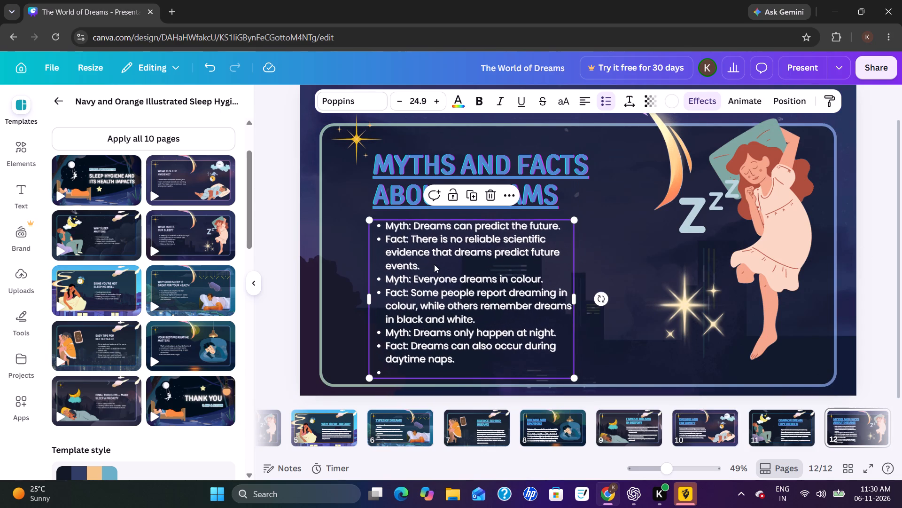
# Change the font of page 12's myths and facts list to Marykate.
pyautogui.click(368, 107)
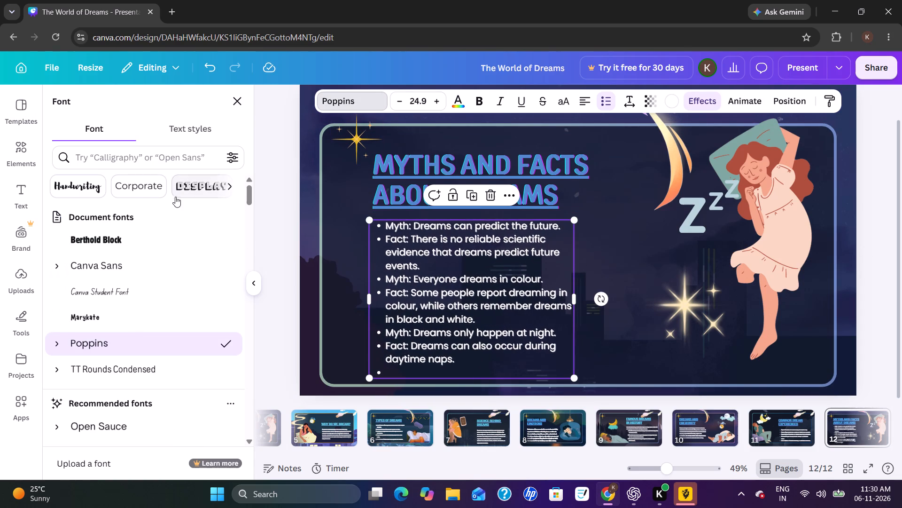
pyautogui.click(109, 316)
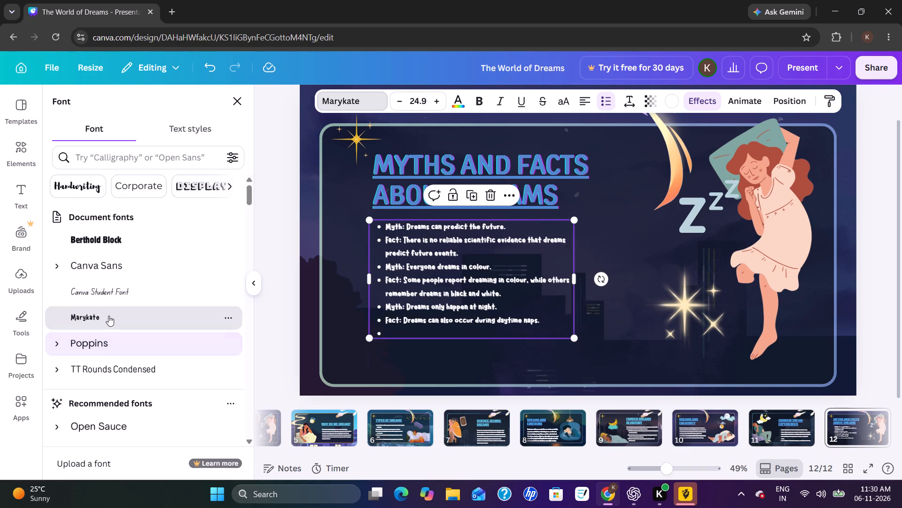
# Delete the empty last bullet from page 12's myths and facts list.
pyautogui.click(518, 333)
pyautogui.press('BackSpace')
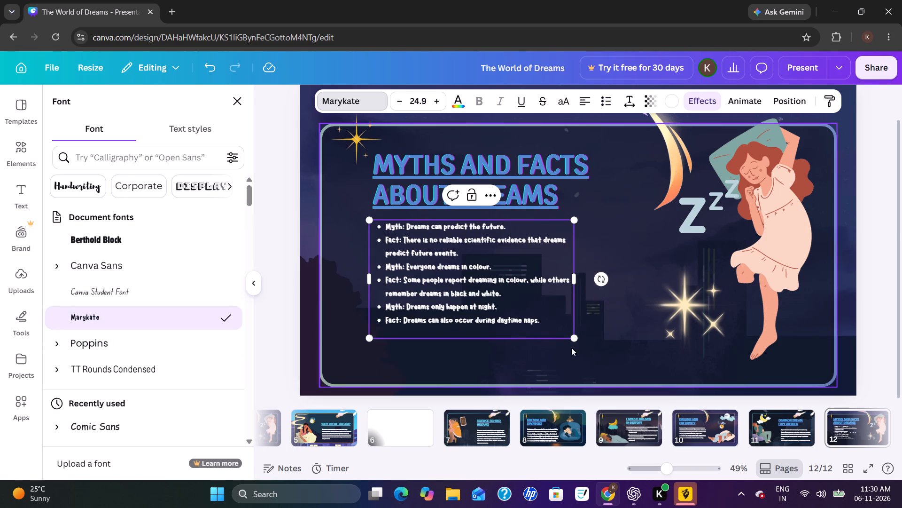
pyautogui.press('BackSpace')
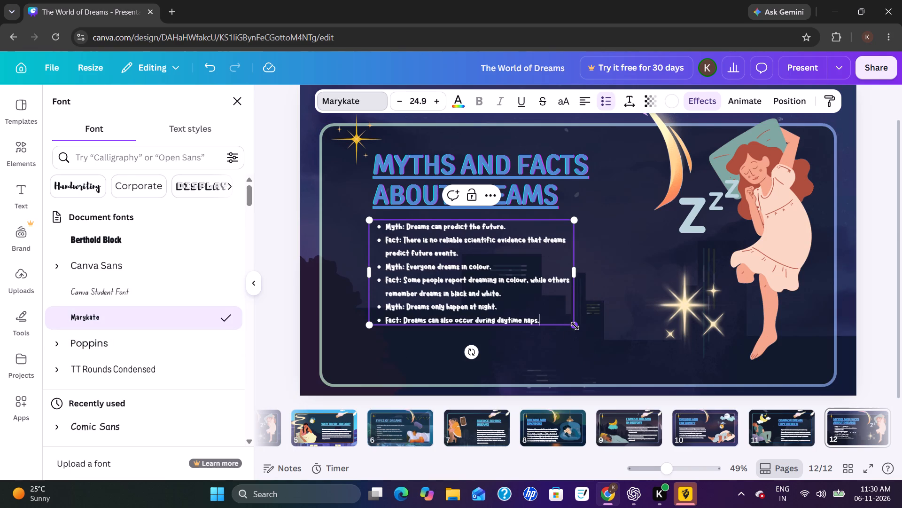
# Scale up page 12's myths and facts list to font size 35.3.
pyautogui.moveTo(575, 326); pyautogui.dragTo(644, 405)
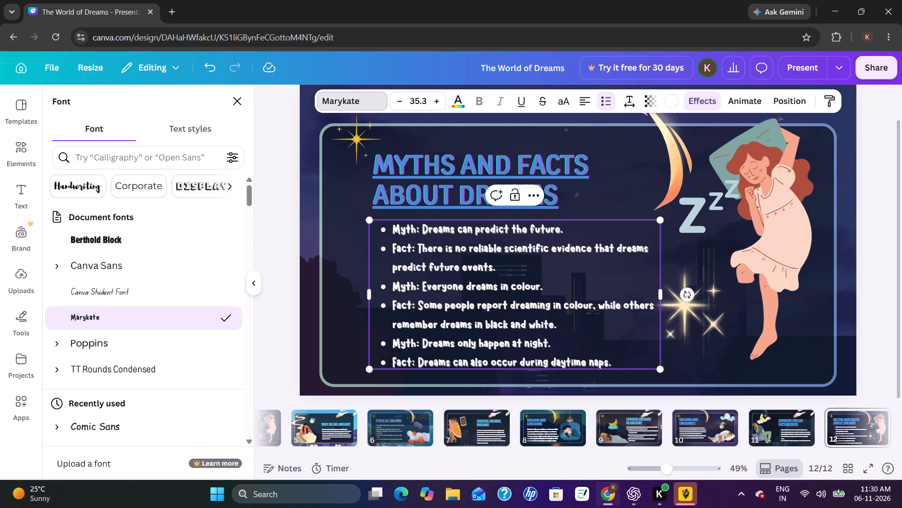
# Move page 12's bullet list slightly lower and to the left, and shift the heading left to line up with it.
pyautogui.moveTo(504, 298); pyautogui.dragTo(495, 304)
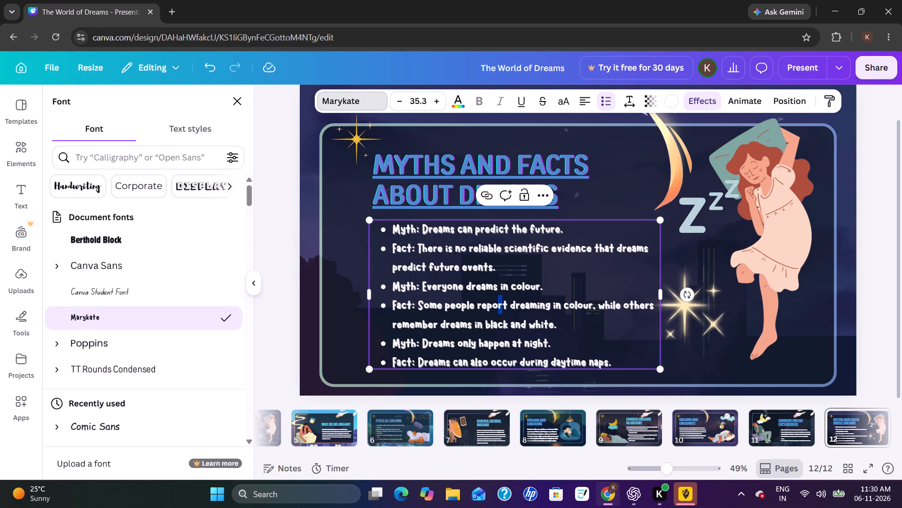
pyautogui.click(730, 297)
pyautogui.moveTo(566, 282); pyautogui.dragTo(565, 285)
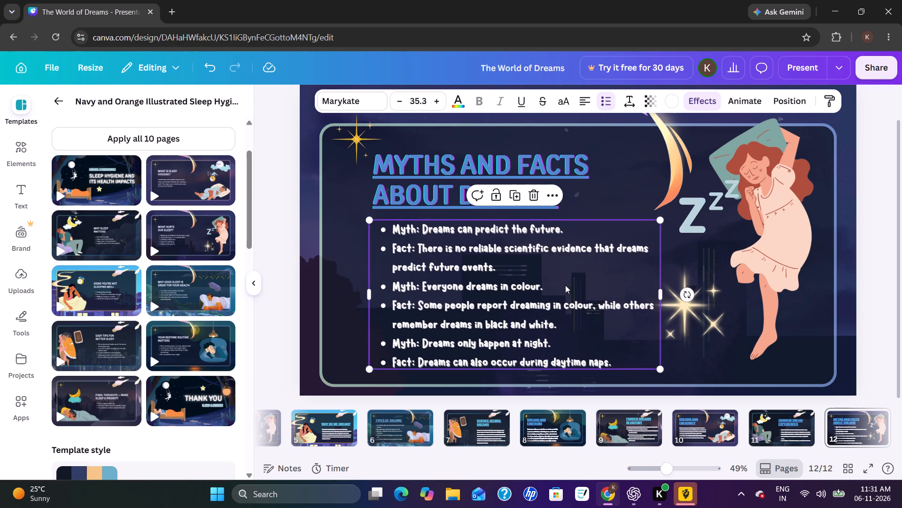
pyautogui.moveTo(565, 285); pyautogui.dragTo(553, 291)
pyautogui.click(420, 196)
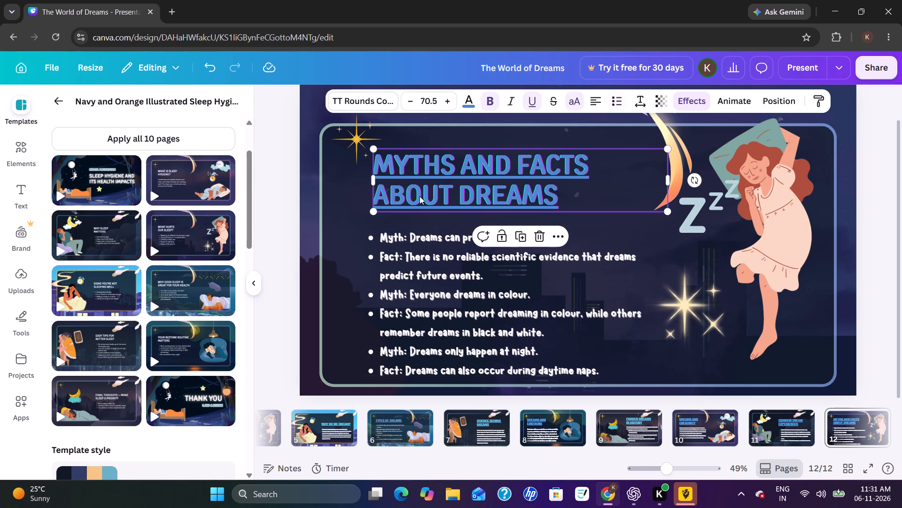
pyautogui.moveTo(420, 196); pyautogui.dragTo(414, 198)
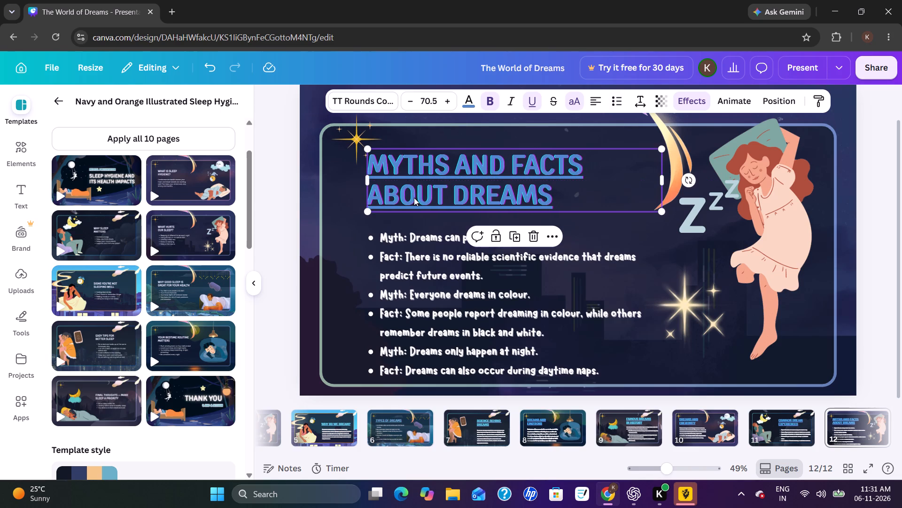
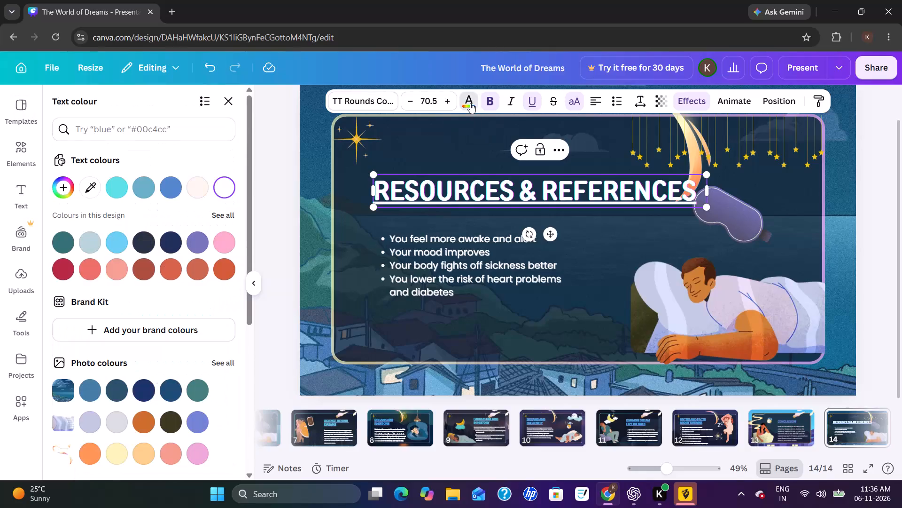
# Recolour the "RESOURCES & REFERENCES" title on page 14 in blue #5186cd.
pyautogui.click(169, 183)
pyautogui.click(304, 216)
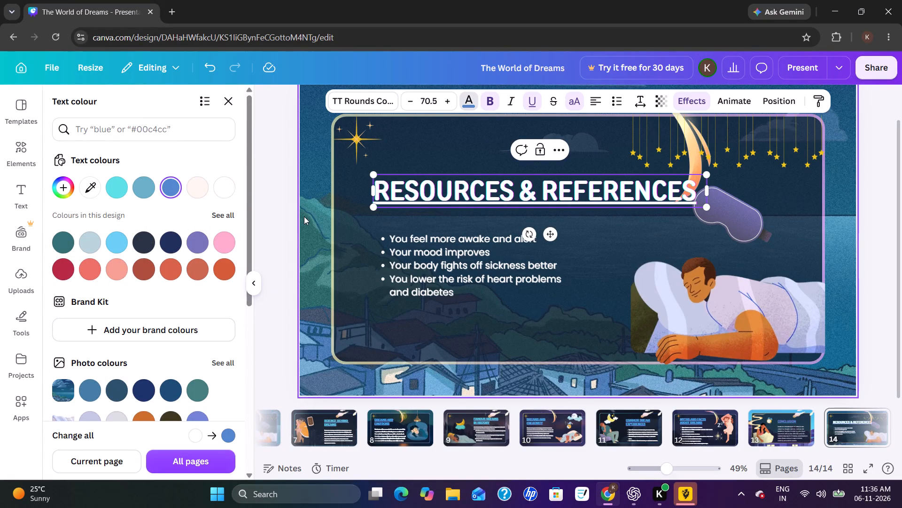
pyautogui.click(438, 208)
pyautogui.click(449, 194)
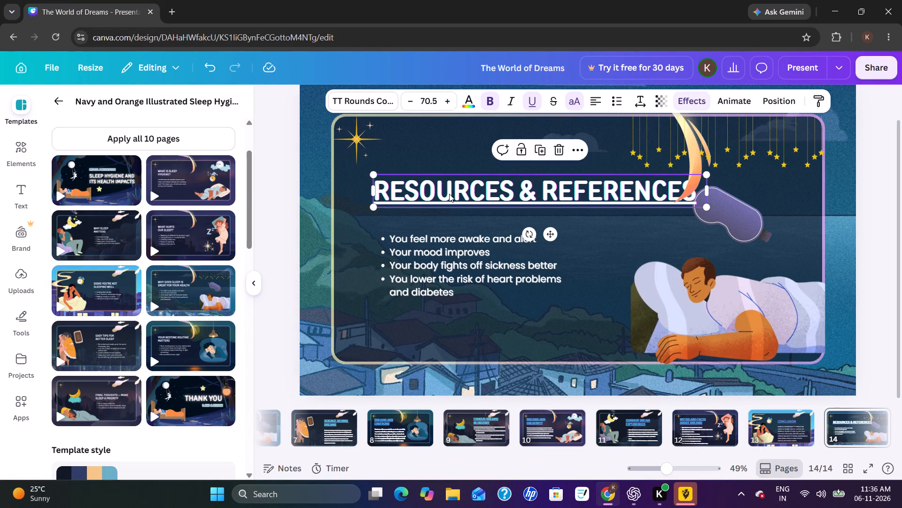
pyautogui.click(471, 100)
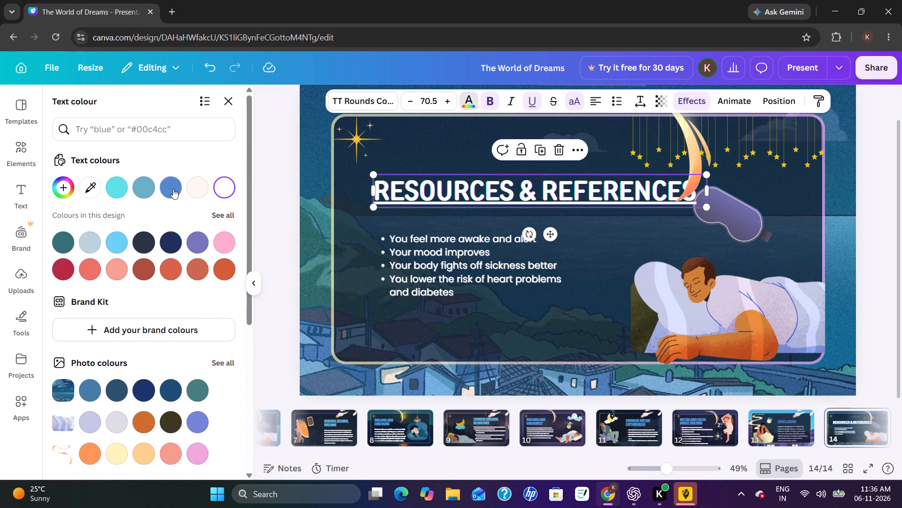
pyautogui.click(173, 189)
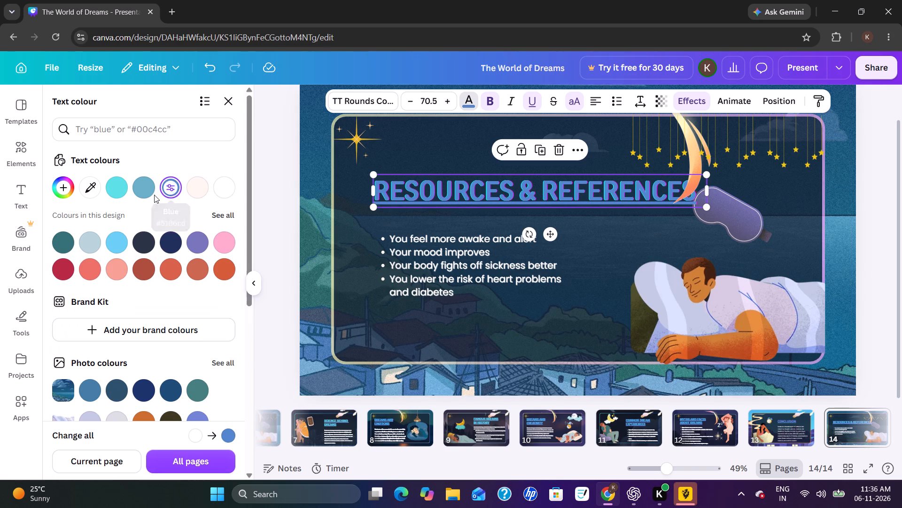
# Set the "RESOURCES & REFERENCES" title's text colour to azure #69afc5.
pyautogui.click(152, 195)
pyautogui.click(144, 190)
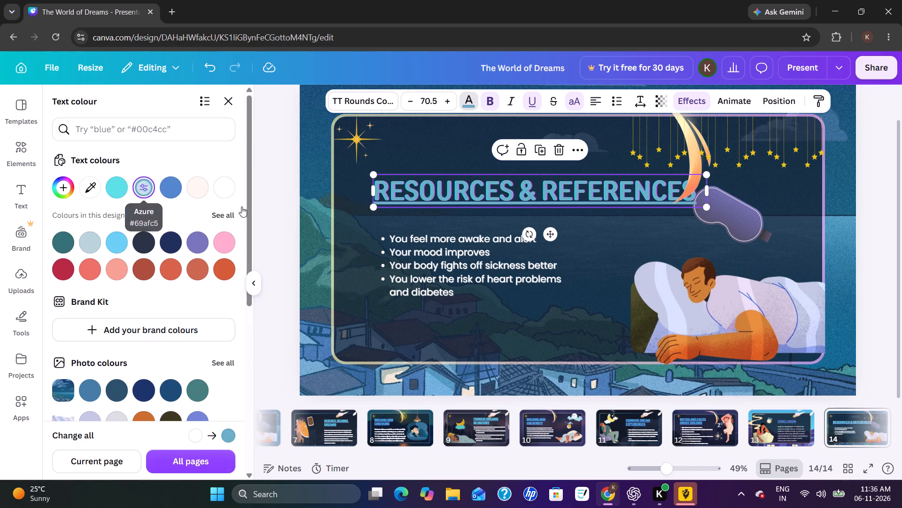
pyautogui.click(273, 211)
pyautogui.click(273, 211)
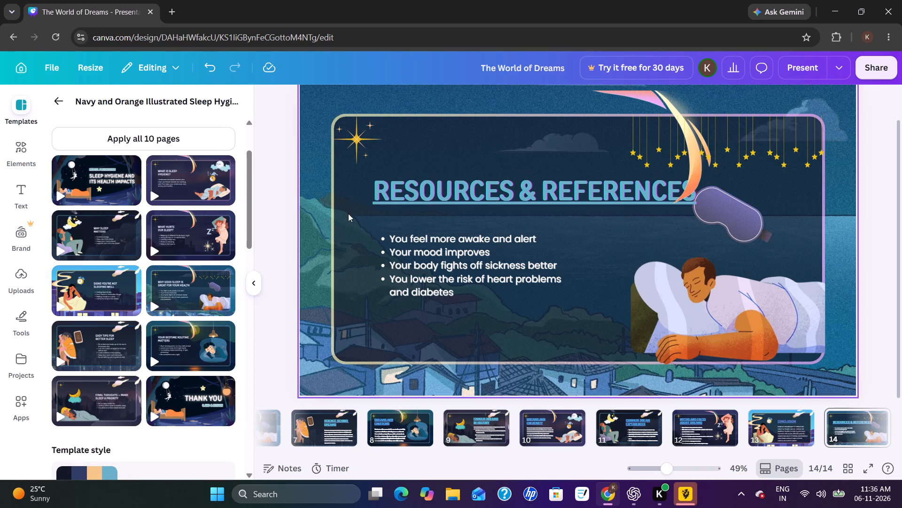
# Move the "RESOURCES & REFERENCES" title slightly upward on the slide.
pyautogui.moveTo(440, 175); pyautogui.dragTo(441, 159)
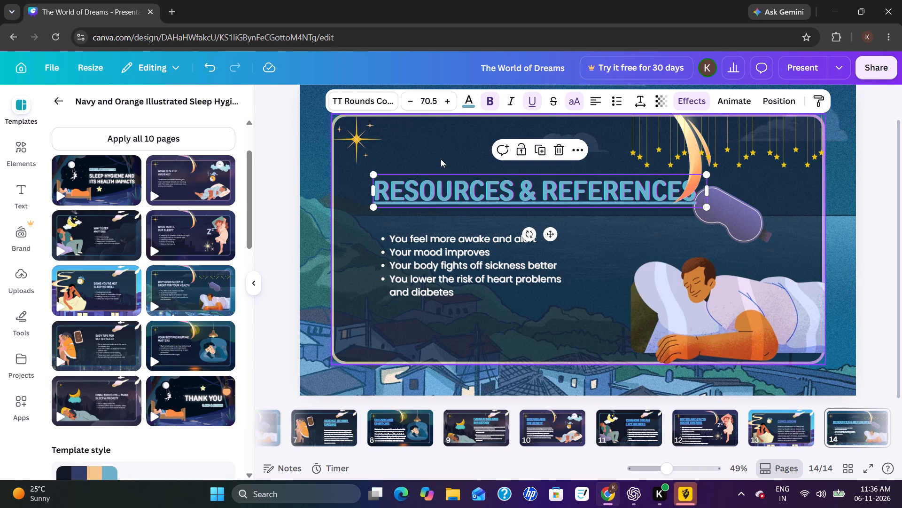
pyautogui.moveTo(441, 159); pyautogui.dragTo(440, 160)
pyautogui.moveTo(428, 183); pyautogui.dragTo(429, 172)
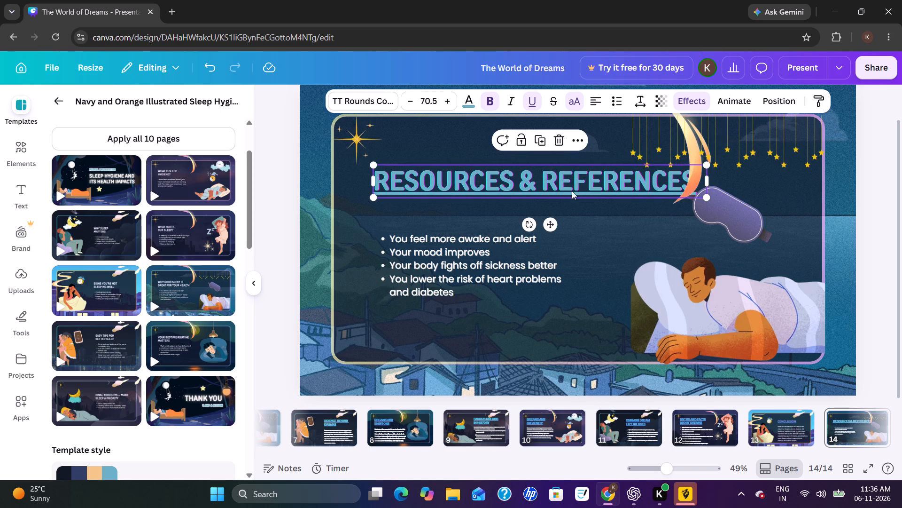
# Shift the hanging stars and crescent moon rightward clear of the title, and lower the sleep mask toward the sleeping man's head.
pyautogui.moveTo(698, 151); pyautogui.dragTo(762, 149)
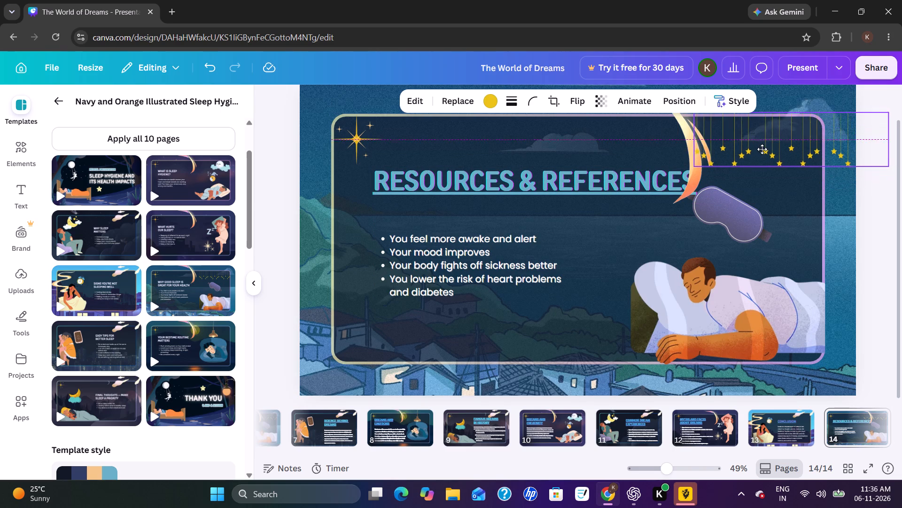
pyautogui.moveTo(762, 149); pyautogui.dragTo(763, 151)
pyautogui.moveTo(692, 185); pyautogui.dragTo(804, 207)
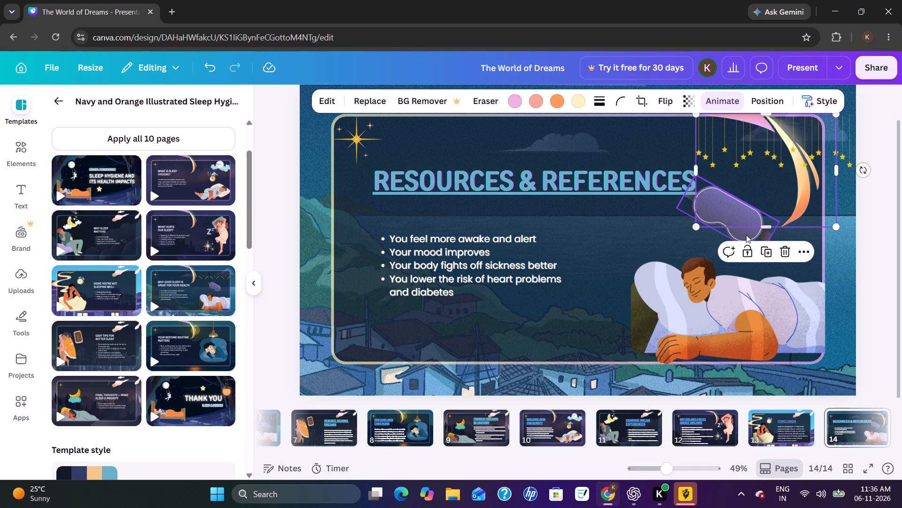
pyautogui.moveTo(746, 235); pyautogui.dragTo(737, 260)
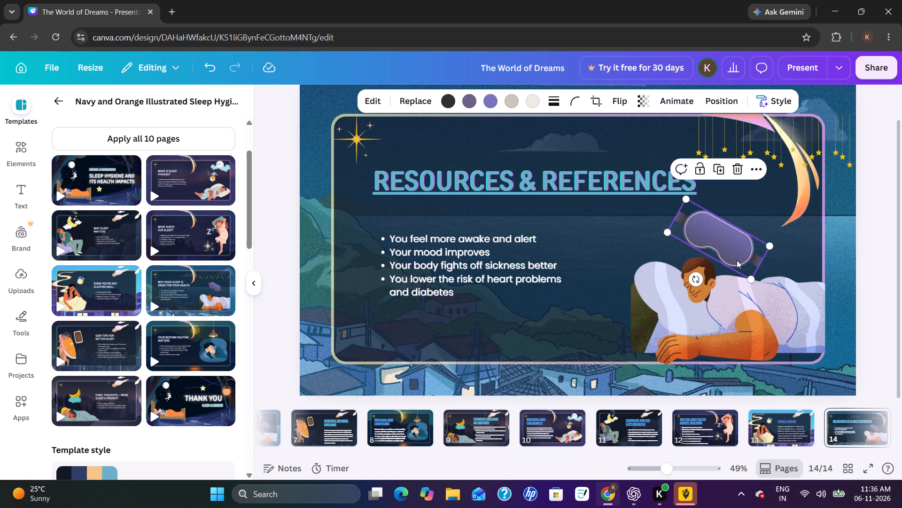
pyautogui.click(636, 246)
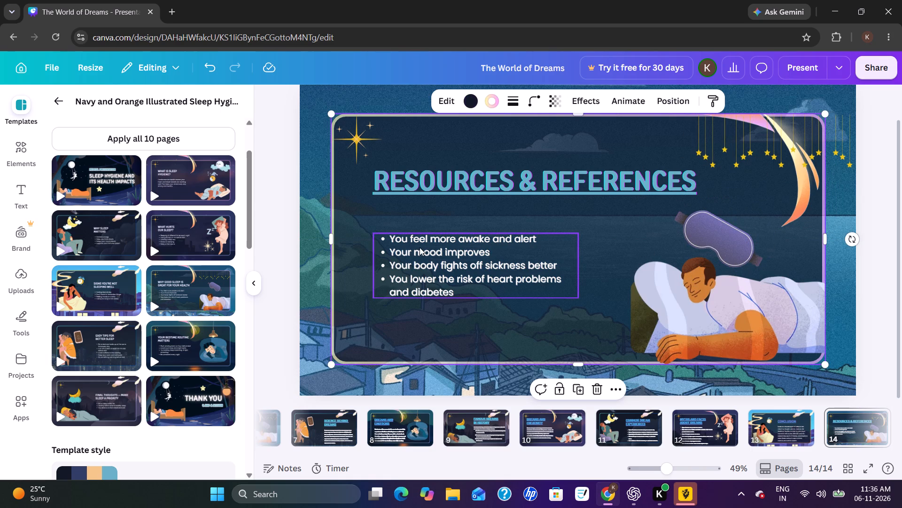
pyautogui.doubleClick(420, 247)
pyautogui.press('BackSpace')
pyautogui.press('BackSpace')
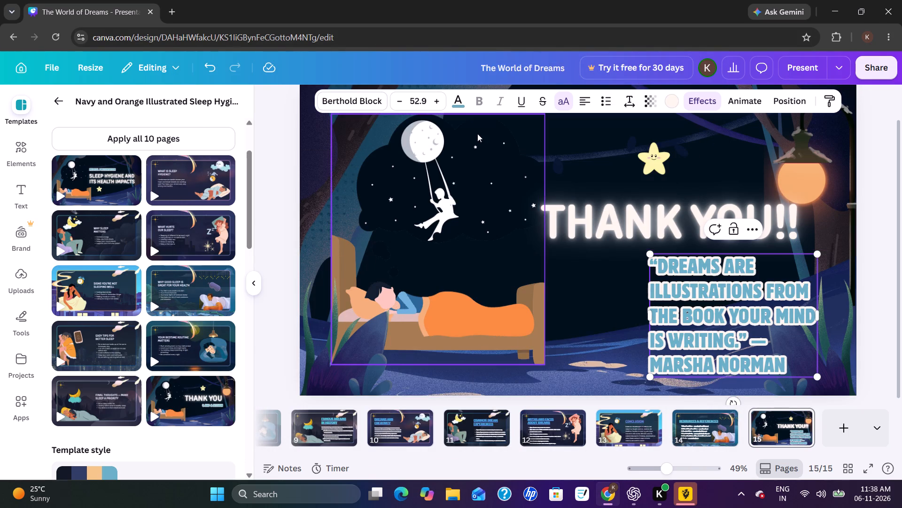
pyautogui.click(593, 279)
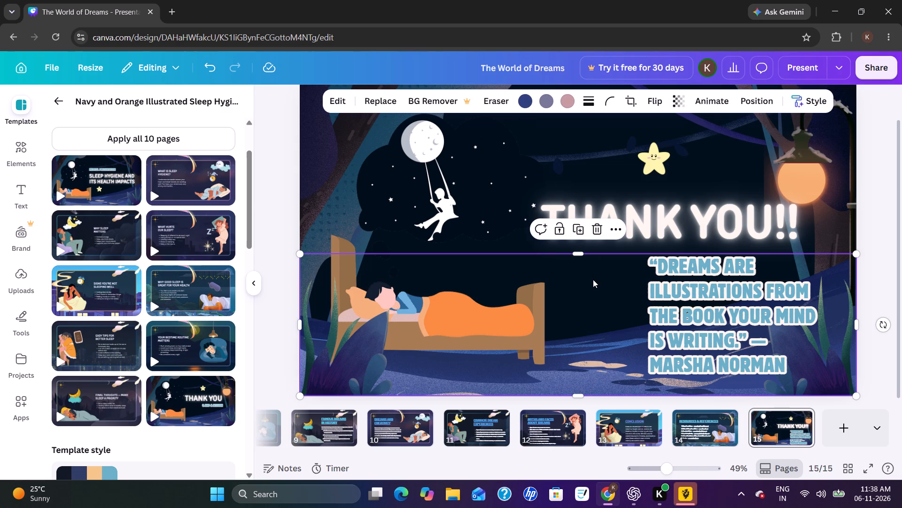
# Reduce the font size of the quote under the heading to 21.9.
pyautogui.click(684, 315)
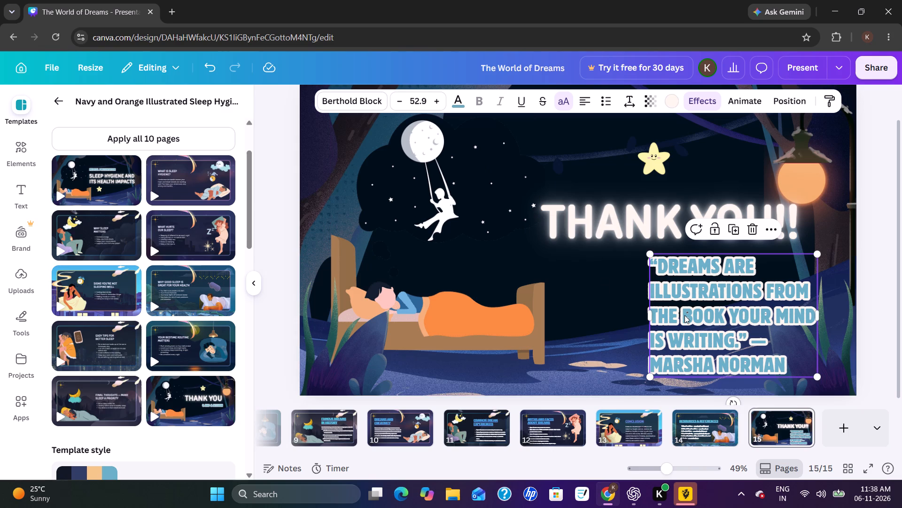
pyautogui.tripleClick(402, 96)
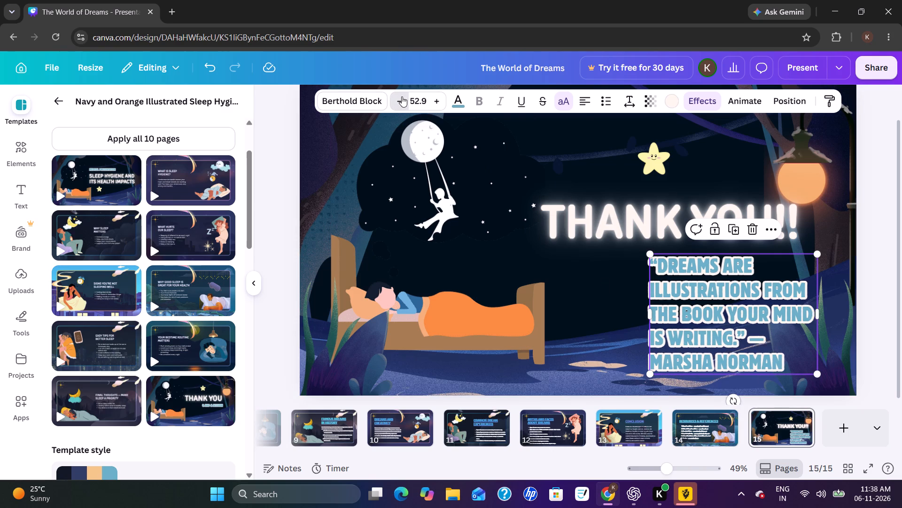
pyautogui.tripleClick(402, 96)
pyautogui.tripleClick(402, 96)
pyautogui.tripleClick(402, 96)
pyautogui.tripleClick(402, 96)
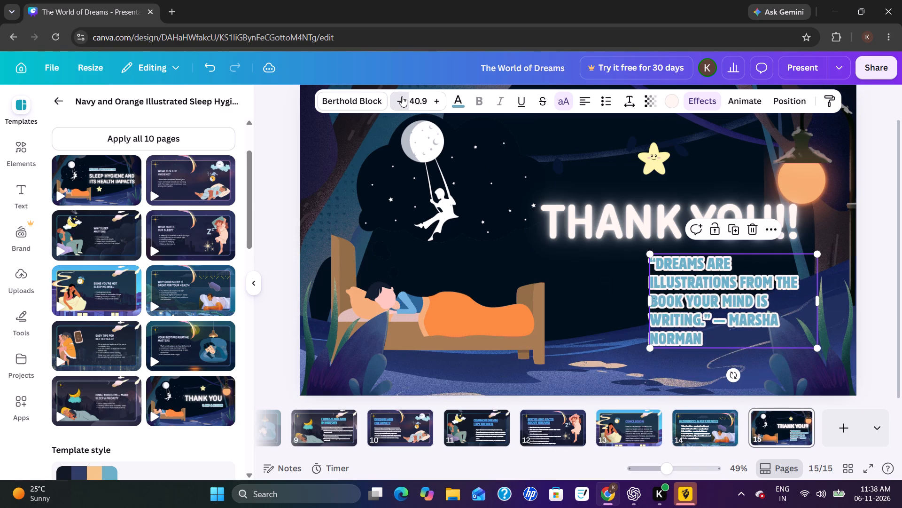
pyautogui.tripleClick(402, 96)
pyautogui.tripleClick(402, 96)
pyautogui.tripleClick(402, 96)
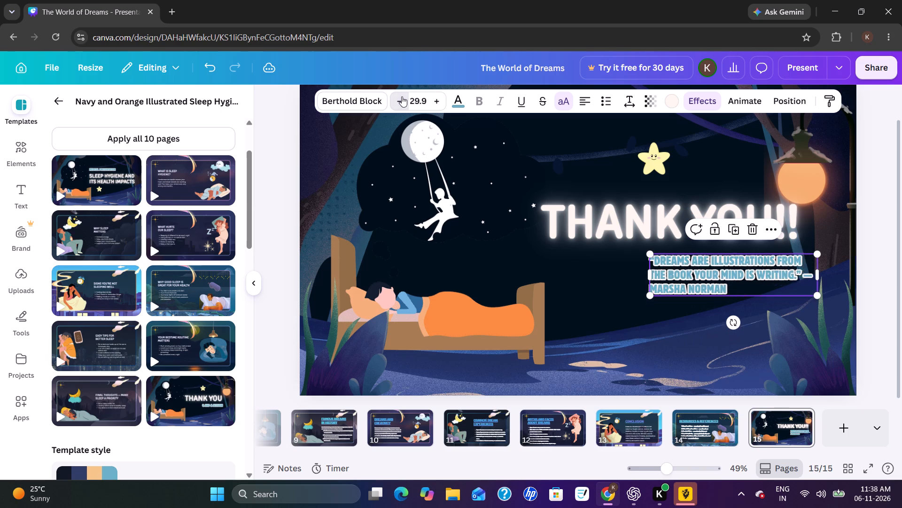
pyautogui.tripleClick(402, 96)
pyautogui.tripleClick(402, 96)
pyautogui.click(402, 96)
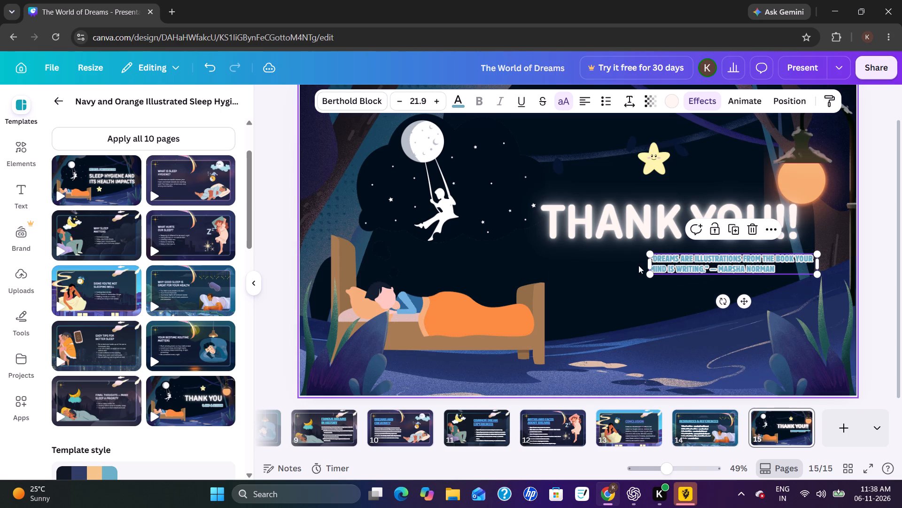
# Widen the quote's text box toward the bed and set its font size to 23.9, fitting the quote on one line.
pyautogui.moveTo(646, 265); pyautogui.dragTo(562, 267)
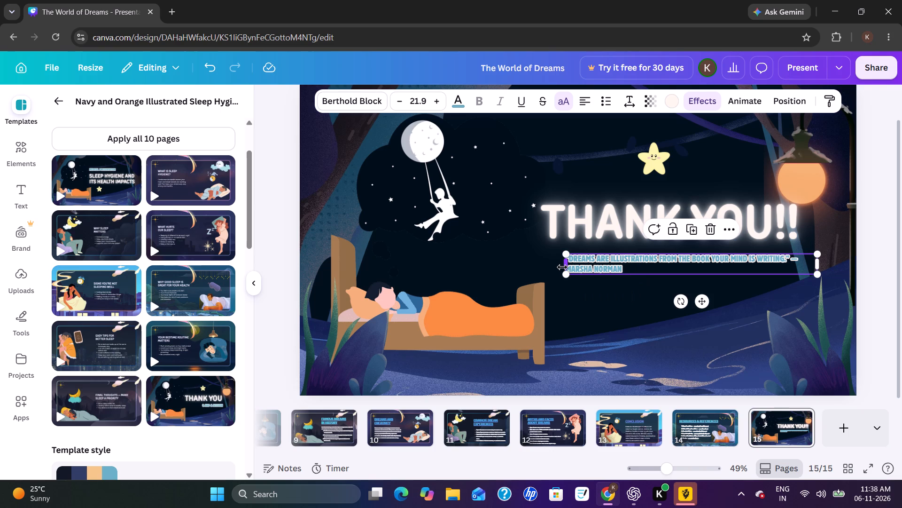
pyautogui.moveTo(562, 267); pyautogui.dragTo(515, 270)
pyautogui.click(440, 97)
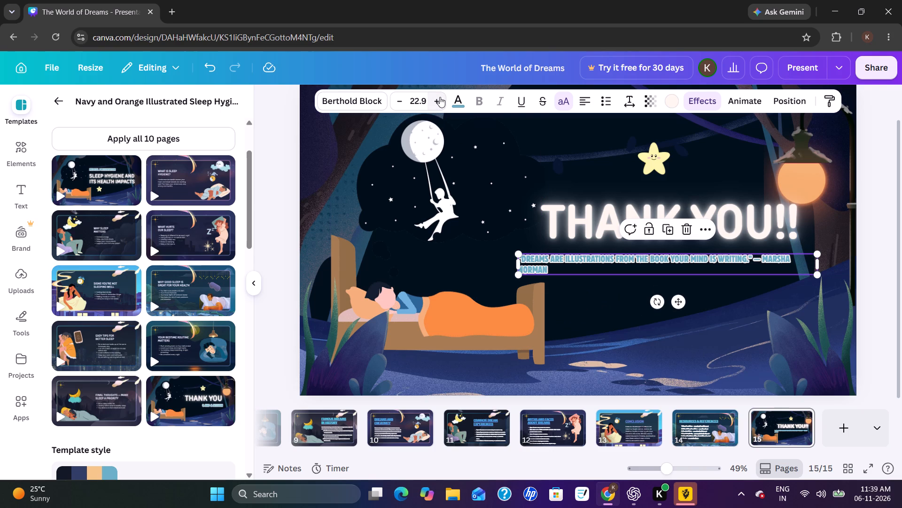
pyautogui.click(440, 97)
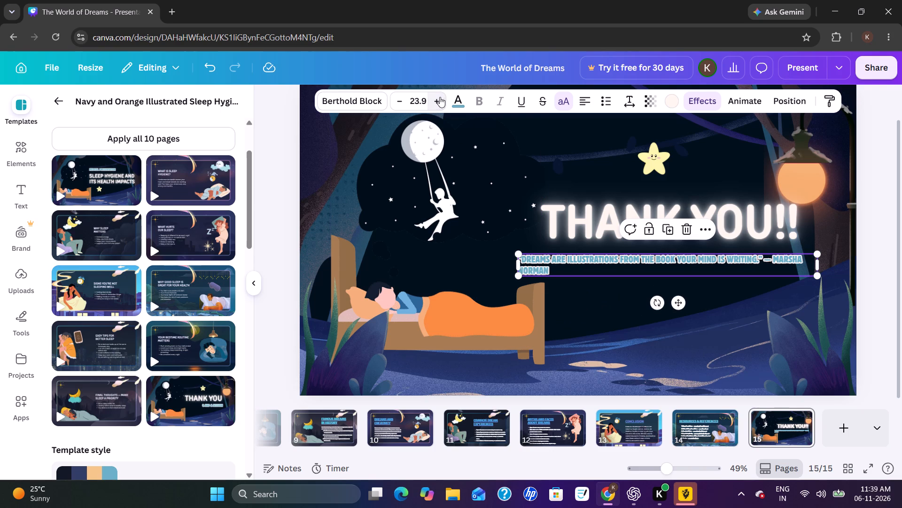
pyautogui.moveTo(515, 263); pyautogui.dragTo(498, 267)
pyautogui.moveTo(498, 267); pyautogui.dragTo(486, 271)
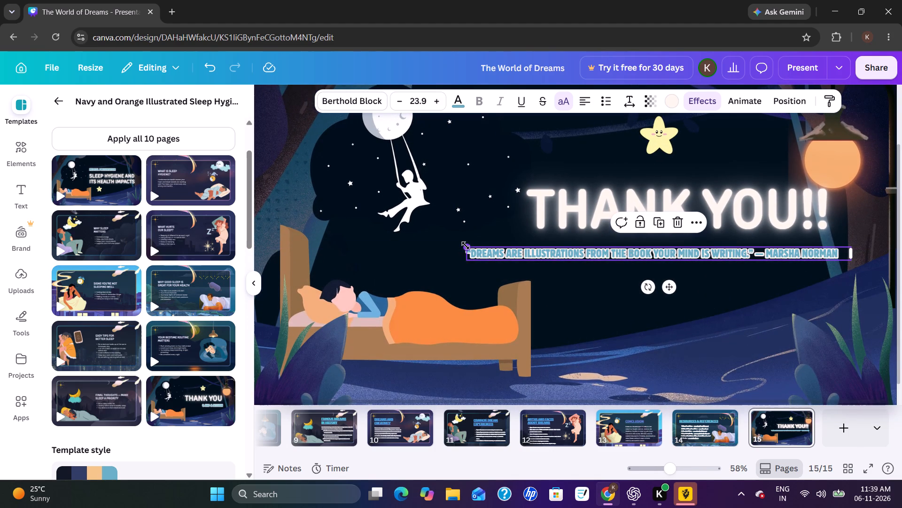
# Scale up the quote's text box from its upper-left corner to a font size of about 26.6.
pyautogui.moveTo(466, 246); pyautogui.dragTo(420, 246)
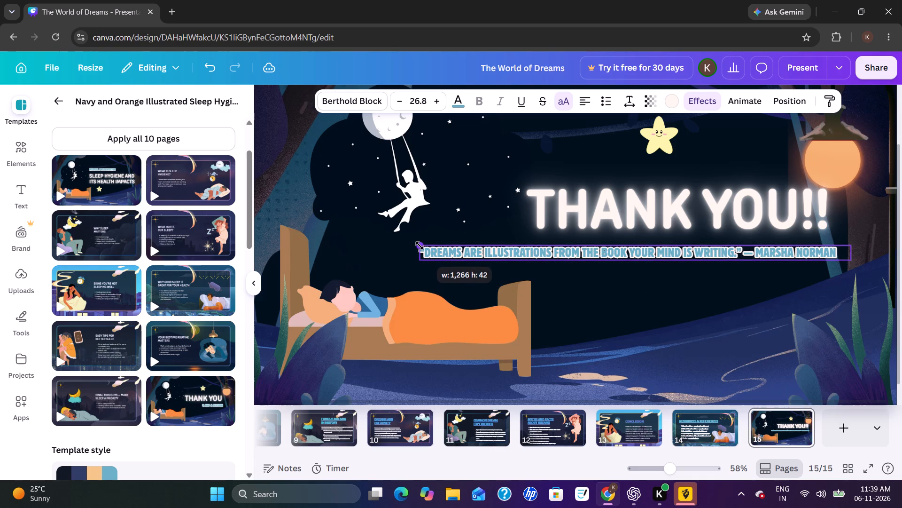
pyautogui.moveTo(420, 246); pyautogui.dragTo(421, 246)
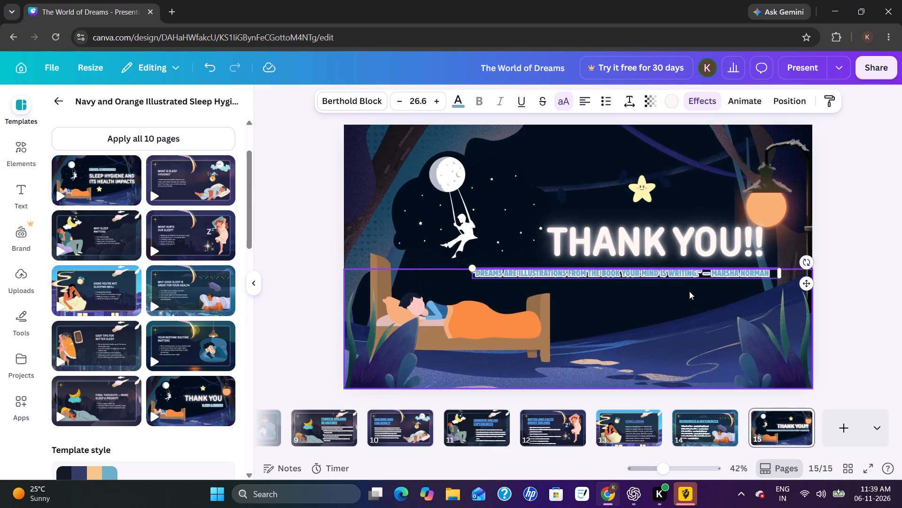
# Present the deck full screen from page 1 and review every slide through the Thank You page, checking text and layout.
pyautogui.hscroll(9, 476, 444)
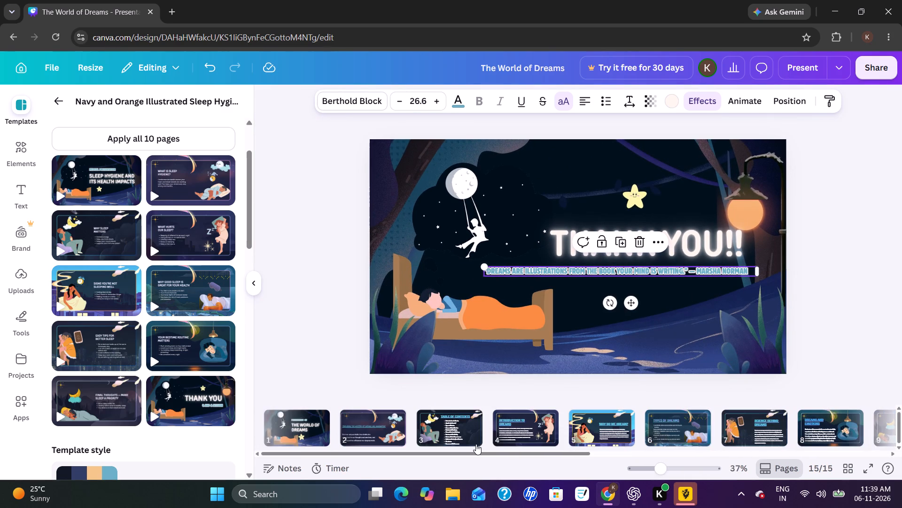
pyautogui.click(304, 432)
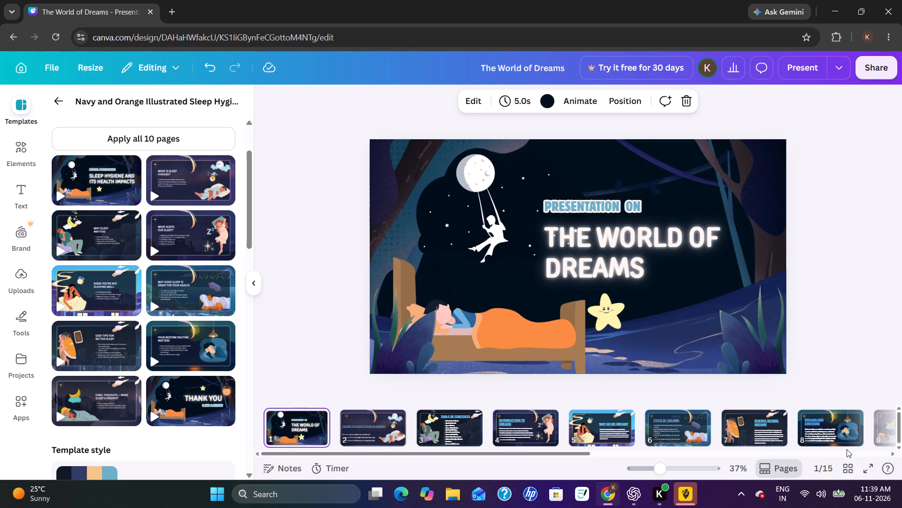
pyautogui.click(867, 467)
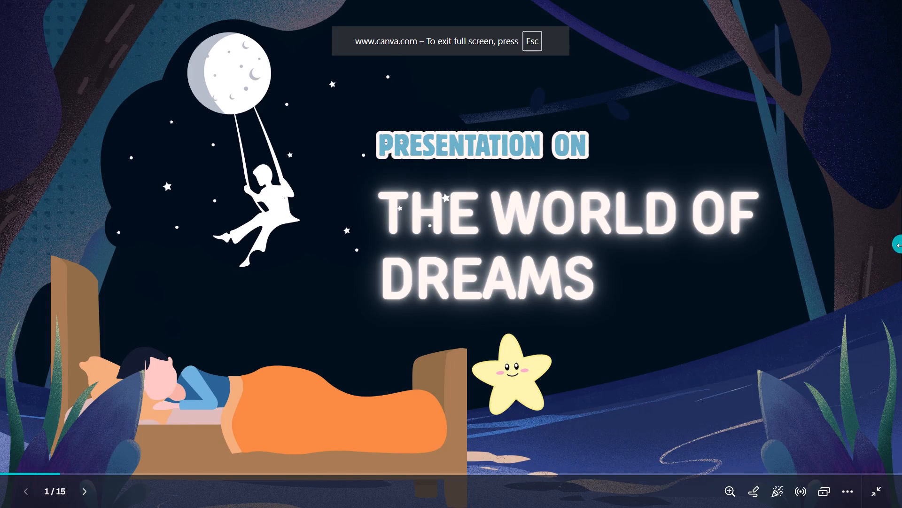
pyautogui.click(901, 270)
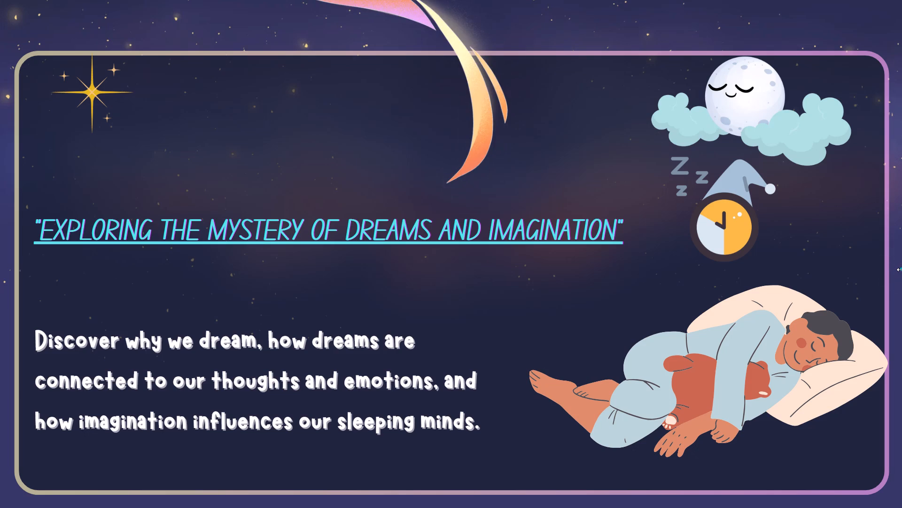
pyautogui.click(901, 270)
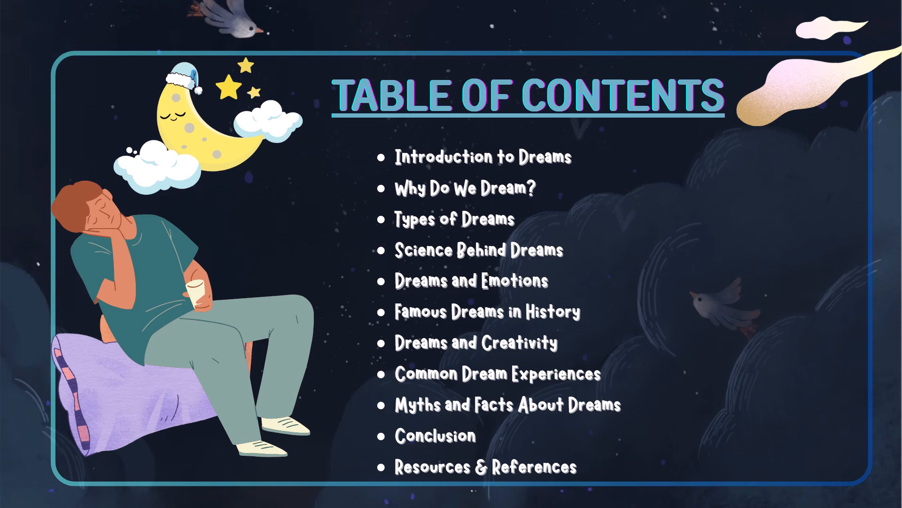
pyautogui.click(901, 270)
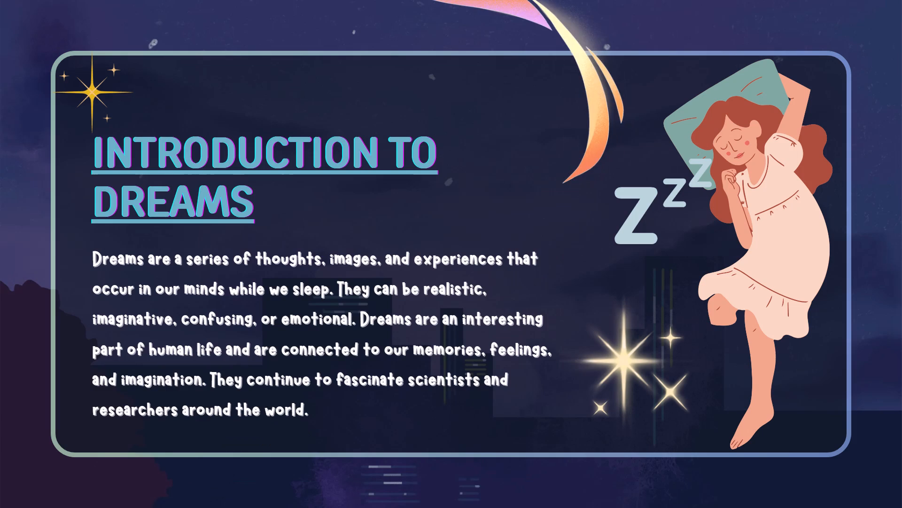
pyautogui.click(901, 270)
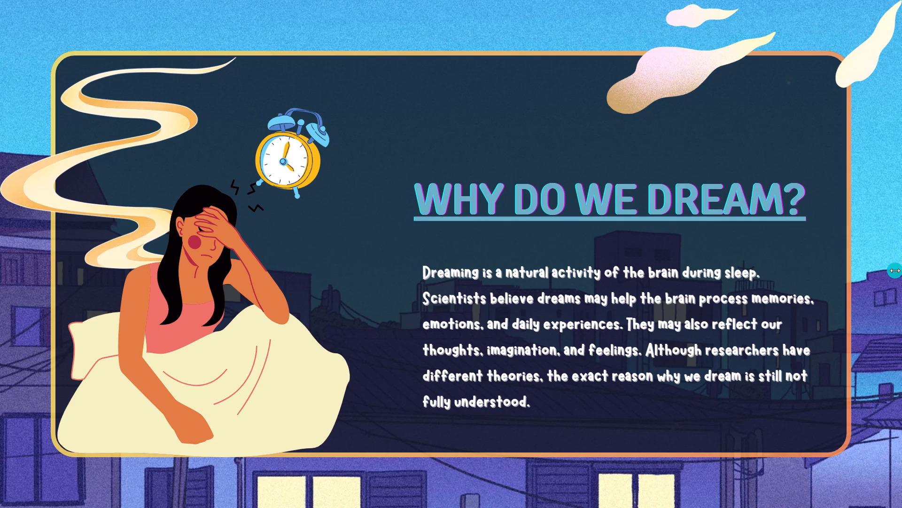
pyautogui.click(895, 270)
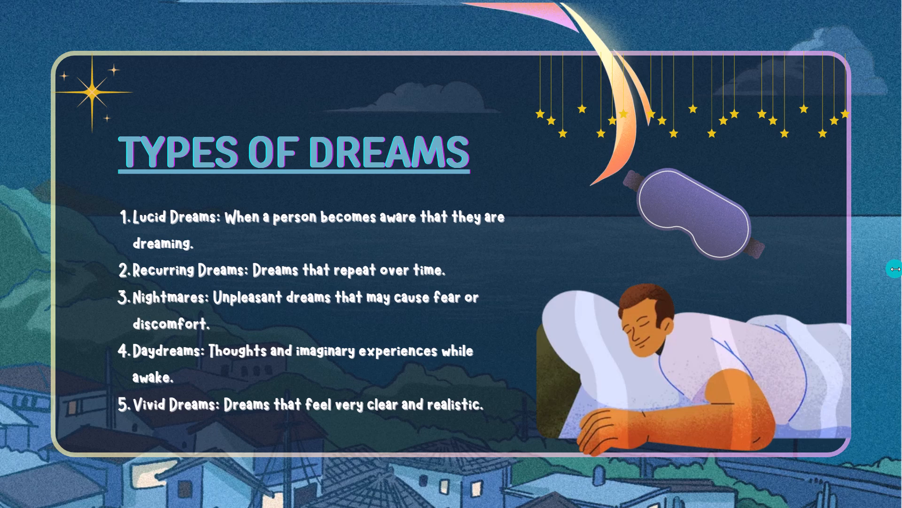
pyautogui.doubleClick(895, 269)
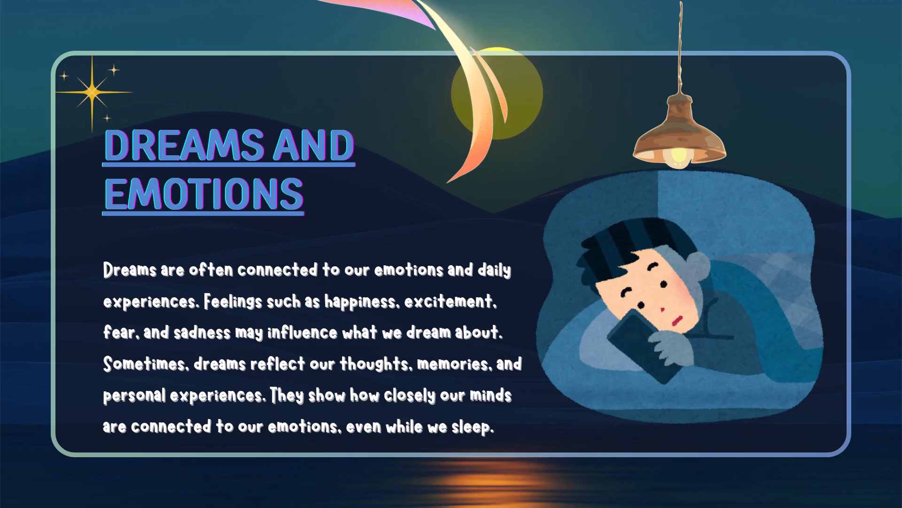
pyautogui.click(895, 269)
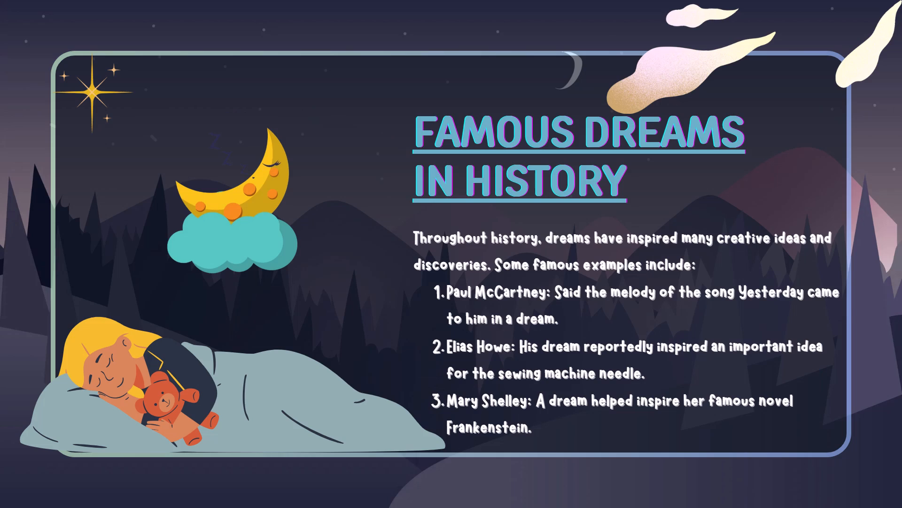
pyautogui.click(895, 269)
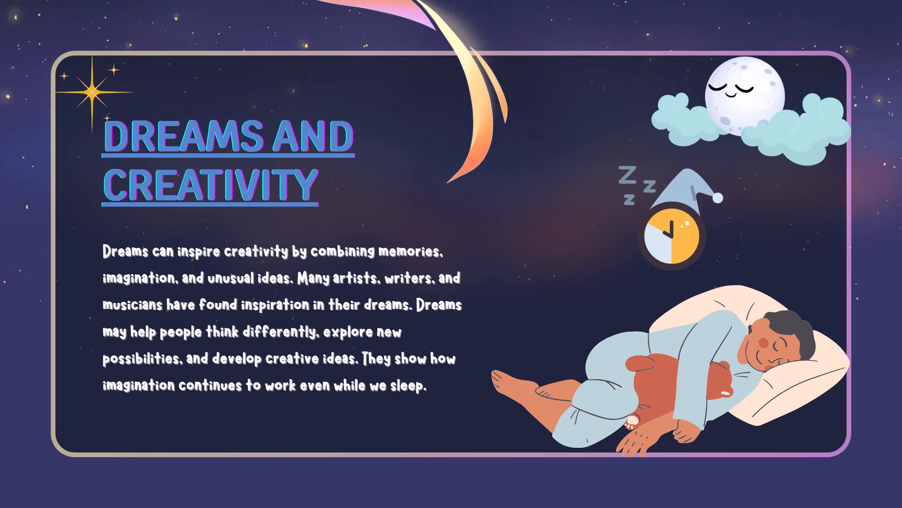
pyautogui.click(895, 269)
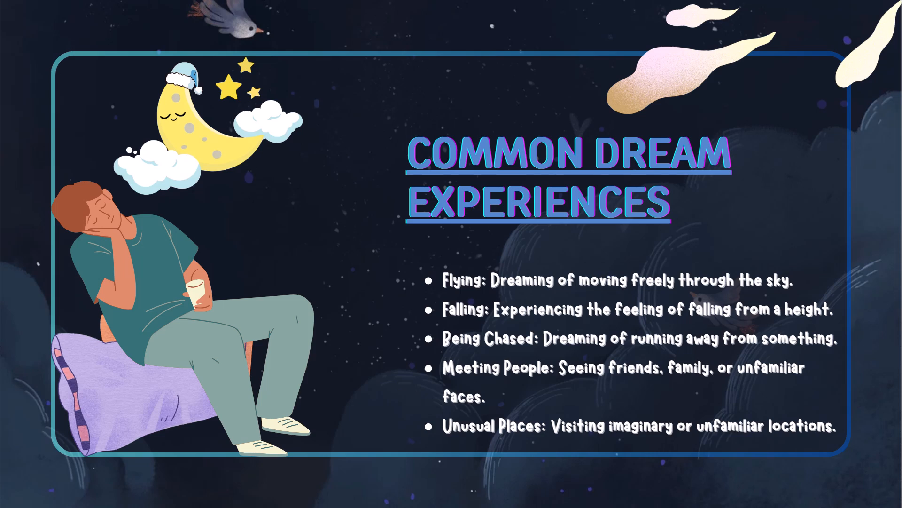
pyautogui.click(895, 269)
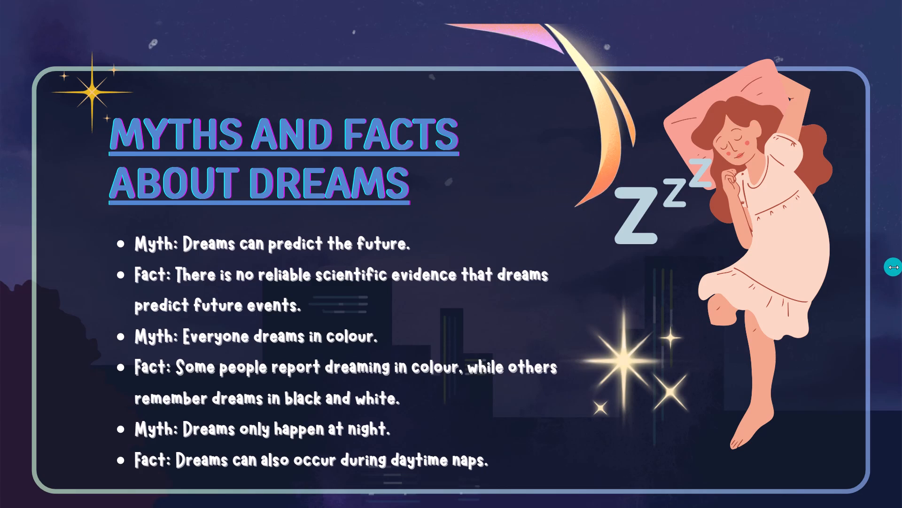
pyautogui.click(894, 267)
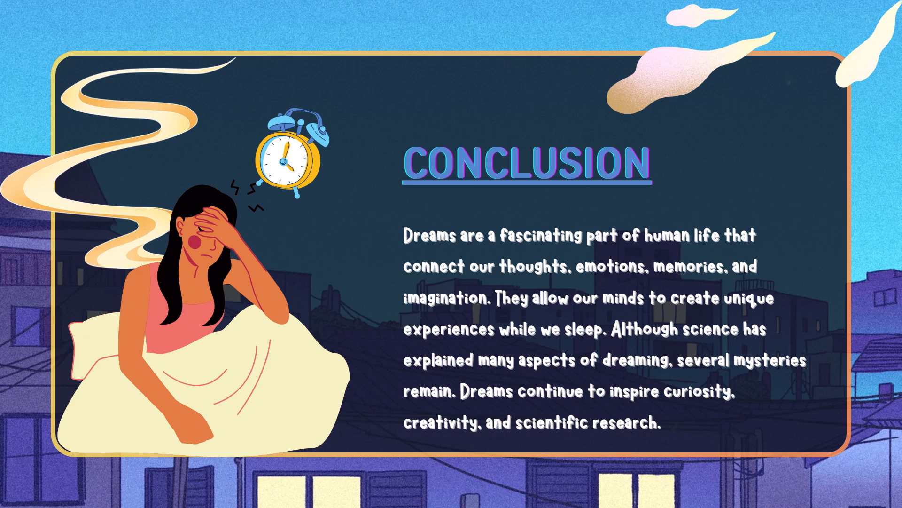
pyautogui.click(894, 267)
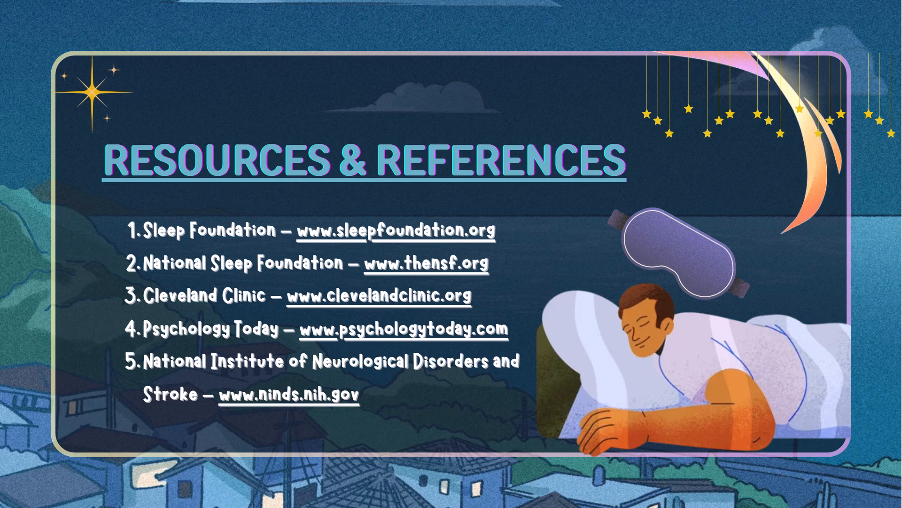
pyautogui.click(894, 267)
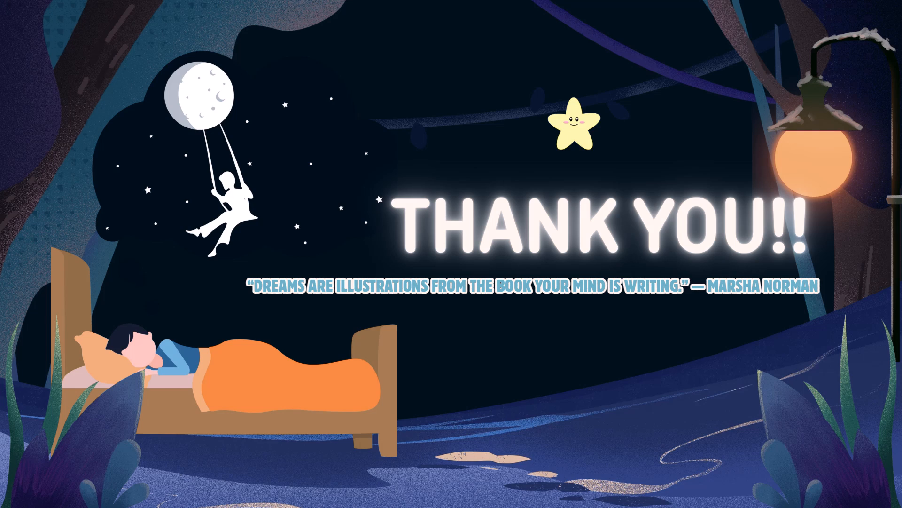
pyautogui.click(894, 267)
pyautogui.press('Escape')
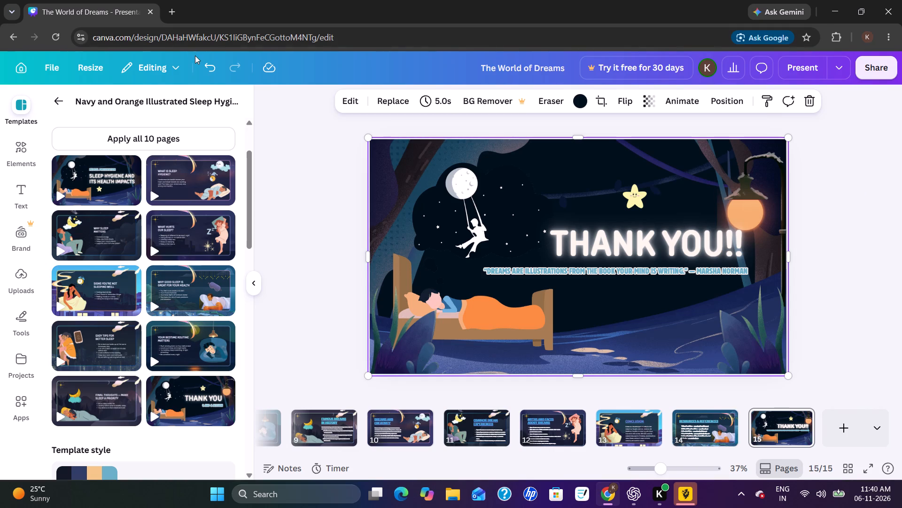
# Leave the dreams design for the Canva presentations page and start creating a new presentation.
pyautogui.click(10, 36)
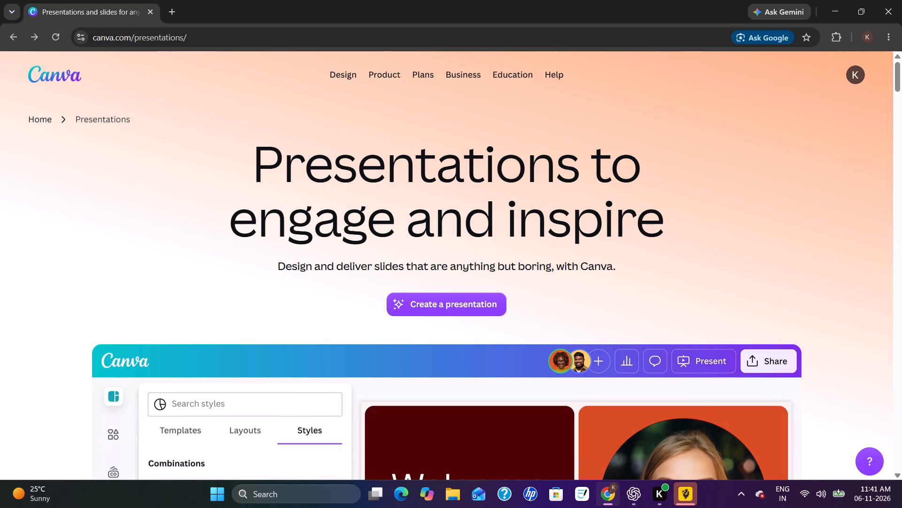
pyautogui.click(428, 302)
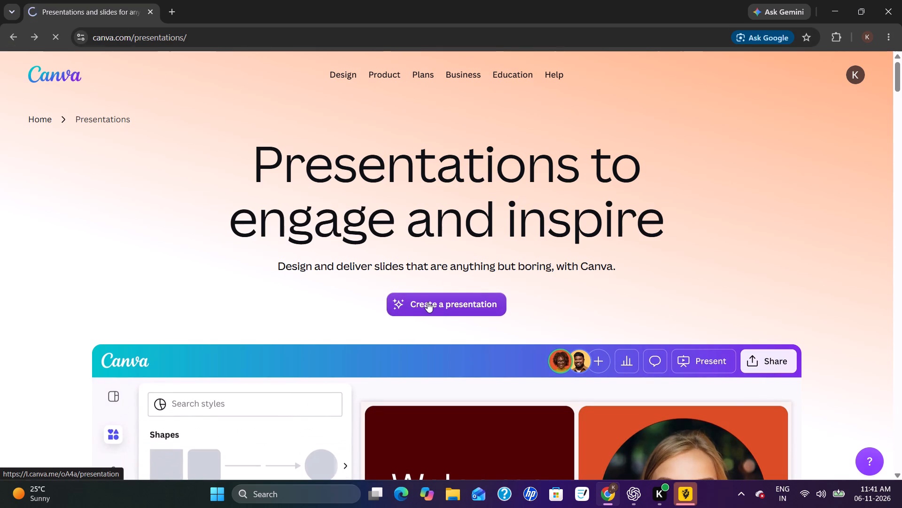